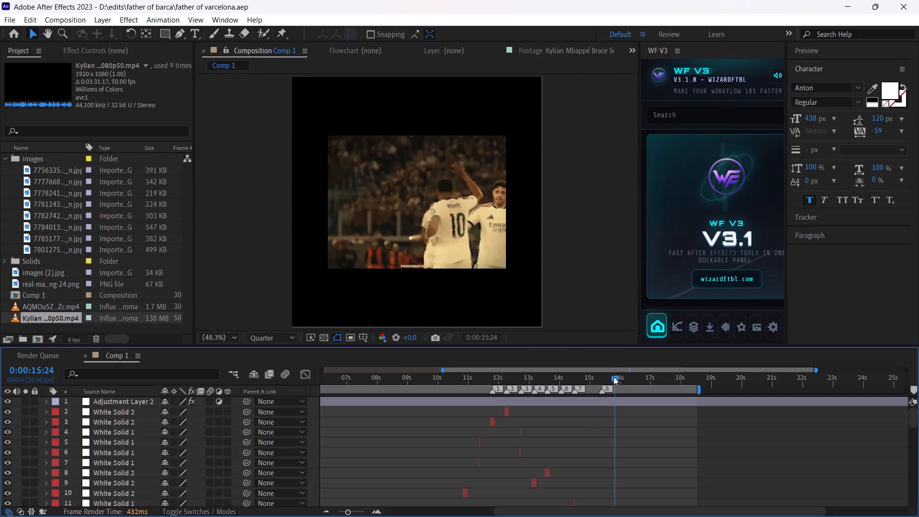
Play back Comp 1 from its start through the last edited clip near marker 8 to review the edit.
{"action": "left_click_drag", "start_coordinate": [614, 377], "coordinate": [594, 380]}
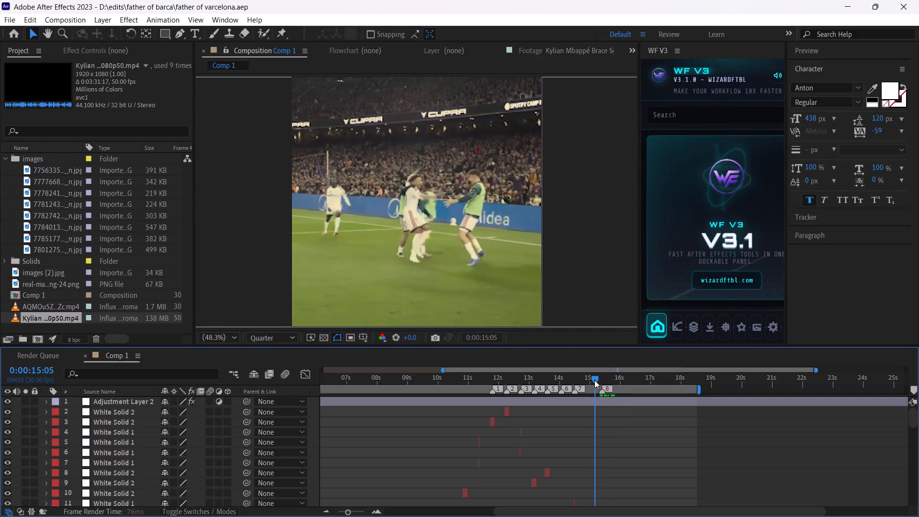
{"action": "left_click_drag", "start_coordinate": [594, 380], "coordinate": [594, 379]}
{"action": "left_click_drag", "start_coordinate": [594, 379], "coordinate": [573, 381]}
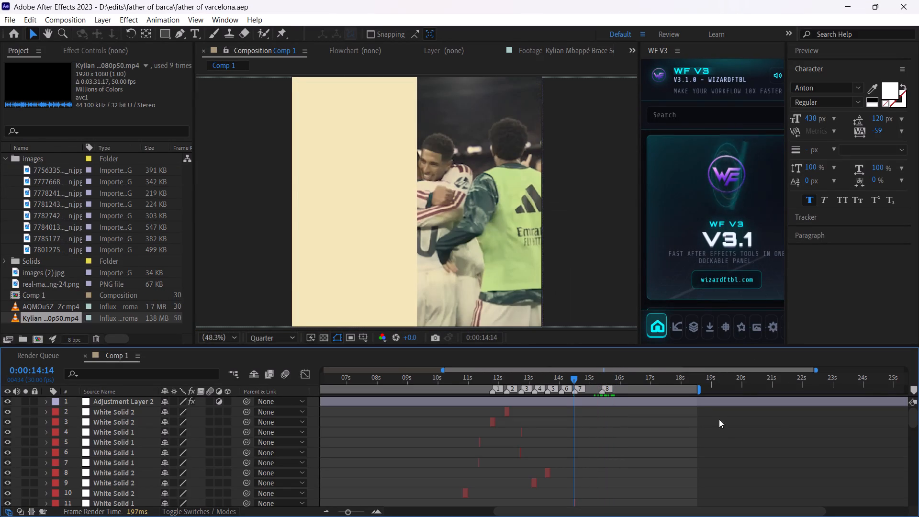
{"action": "left_click_drag", "start_coordinate": [915, 417], "coordinate": [900, 440]}
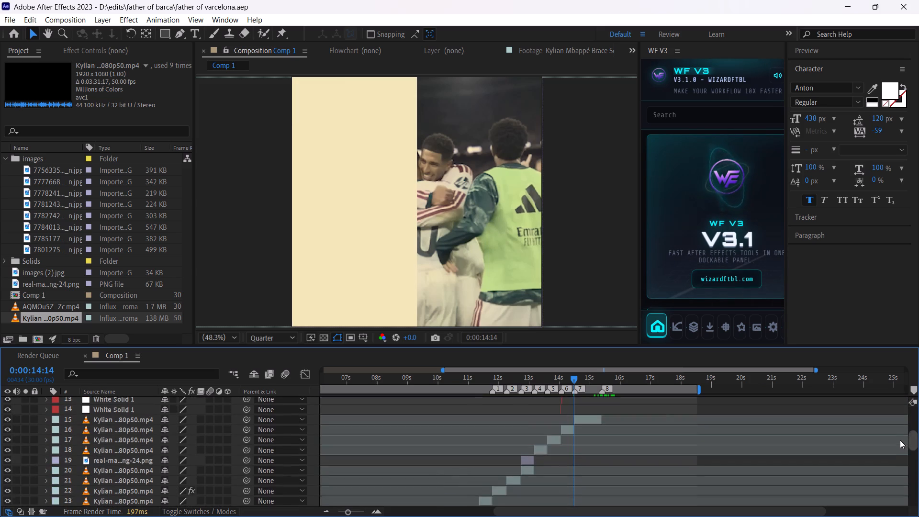
{"action": "left_click_drag", "start_coordinate": [900, 440], "coordinate": [898, 437]}
{"action": "key", "text": "space"}
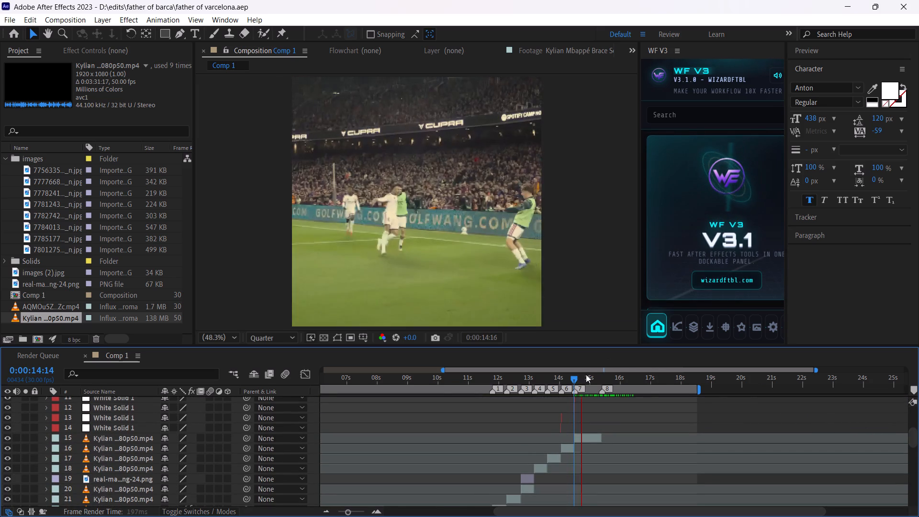
{"action": "left_click_drag", "start_coordinate": [588, 373], "coordinate": [212, 377]}
{"action": "key", "text": "space"}
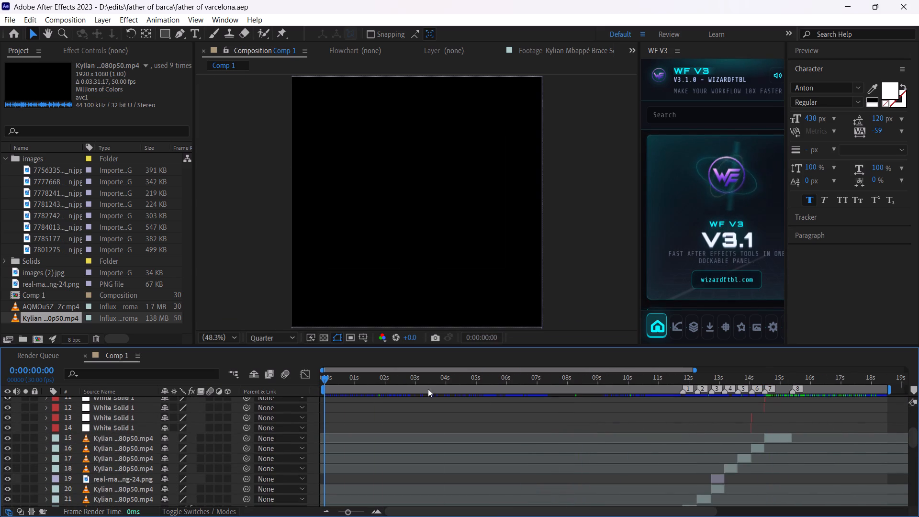
{"action": "key", "text": "space"}
{"action": "left_click_drag", "start_coordinate": [359, 377], "coordinate": [270, 373]}
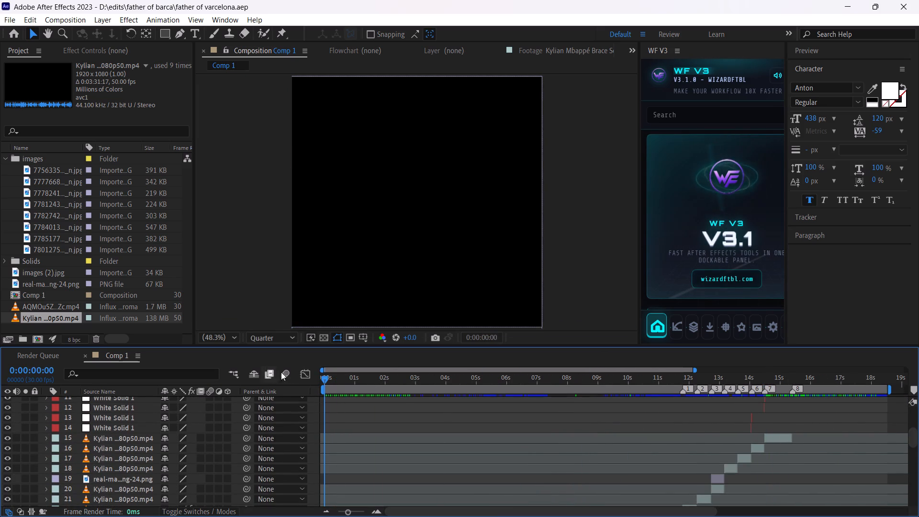
{"action": "key", "text": "space"}
{"action": "key", "text": "space"}
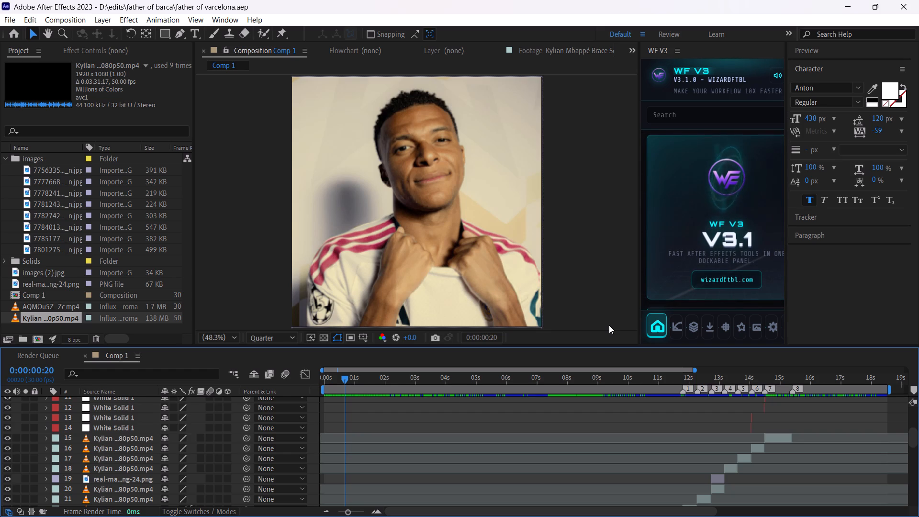
{"action": "key", "text": "space"}
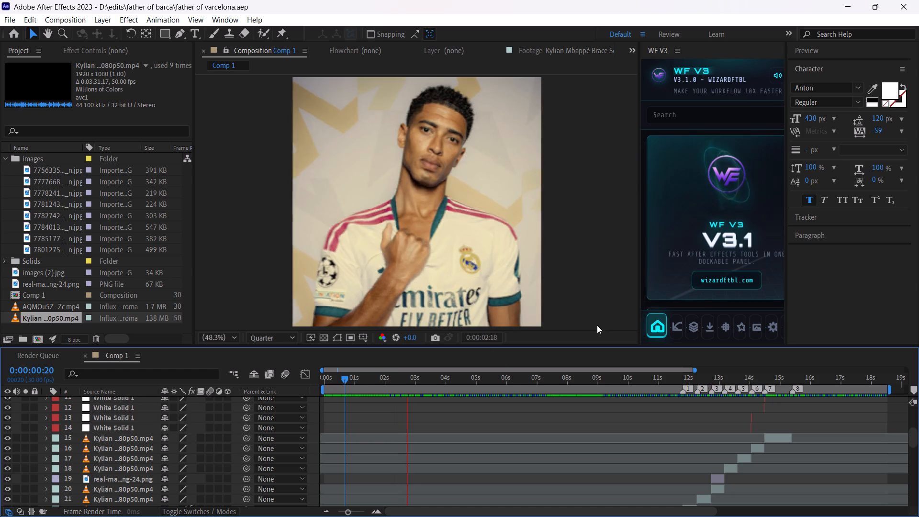
{"action": "left_click_drag", "start_coordinate": [383, 375], "coordinate": [250, 375]}
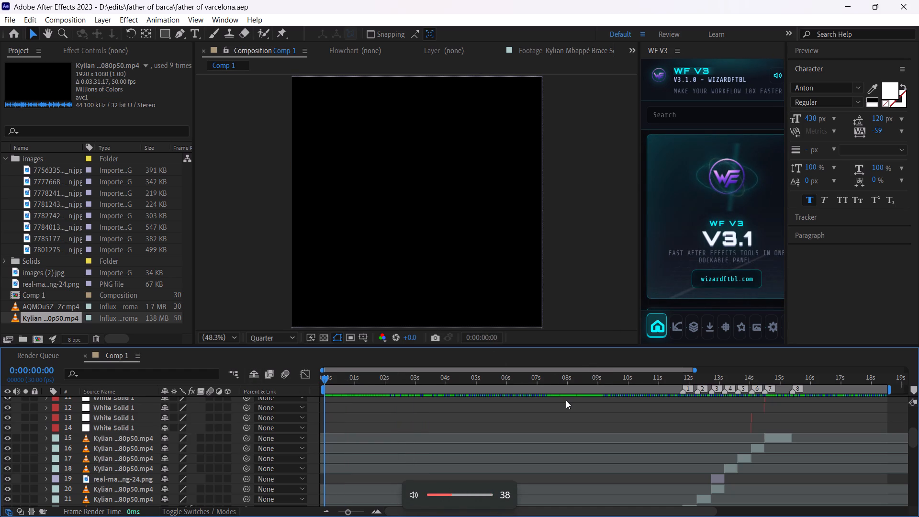
{"action": "key", "text": "space"}
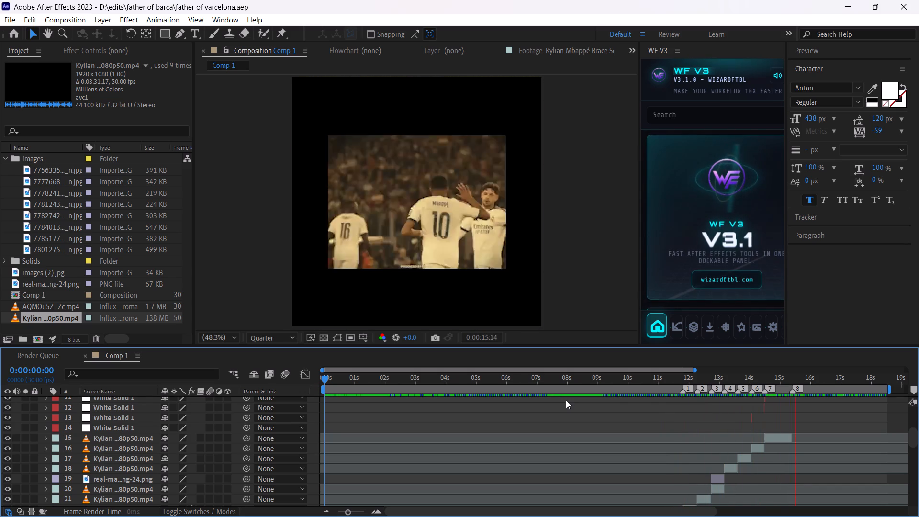
{"action": "key", "text": "space"}
Listen to the section after marker 8 and add a composition marker at 0:00:16:08.
{"action": "left_click_drag", "start_coordinate": [805, 382], "coordinate": [789, 382]}
{"action": "key", "text": "space"}
{"action": "key", "text": "space"}
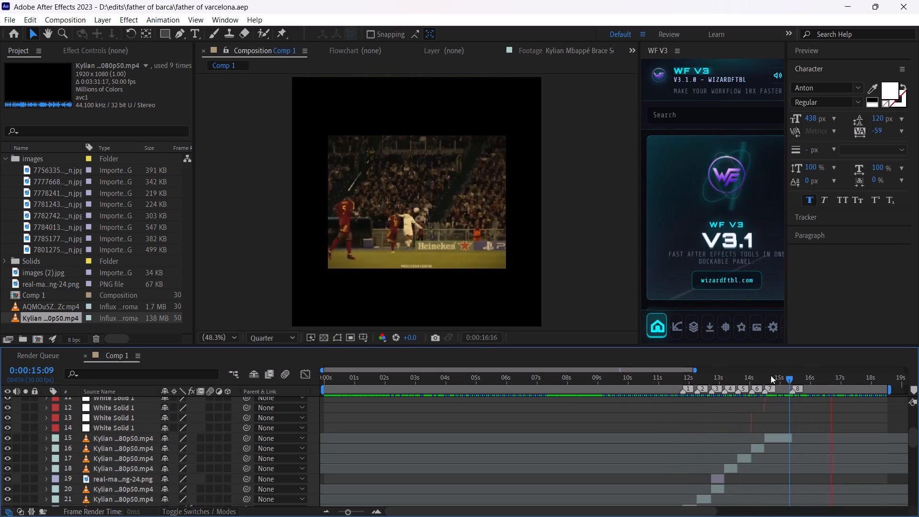
{"action": "left_click_drag", "start_coordinate": [349, 511], "coordinate": [362, 507]}
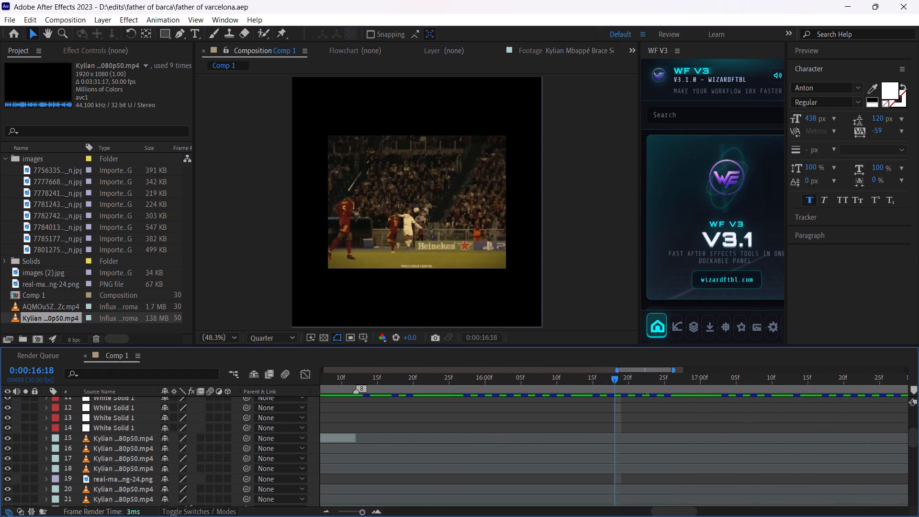
{"action": "left_click_drag", "start_coordinate": [611, 380], "coordinate": [527, 385]}
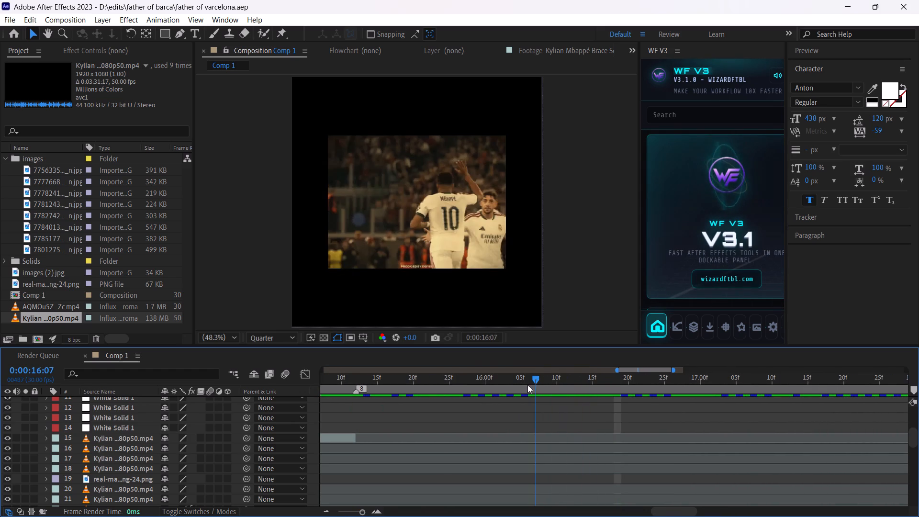
{"action": "left_click_drag", "start_coordinate": [527, 385], "coordinate": [535, 385]}
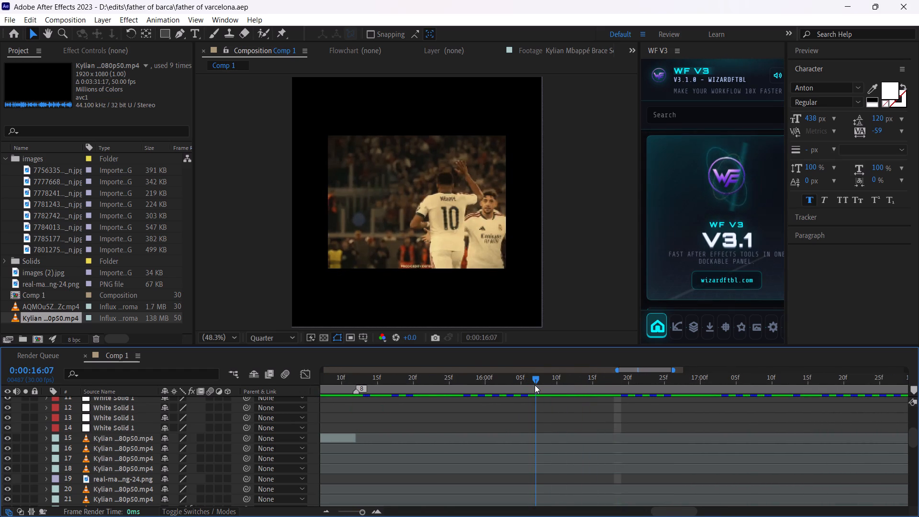
{"action": "left_click_drag", "start_coordinate": [535, 385], "coordinate": [537, 385]}
{"action": "left_click", "coordinate": [914, 393]}
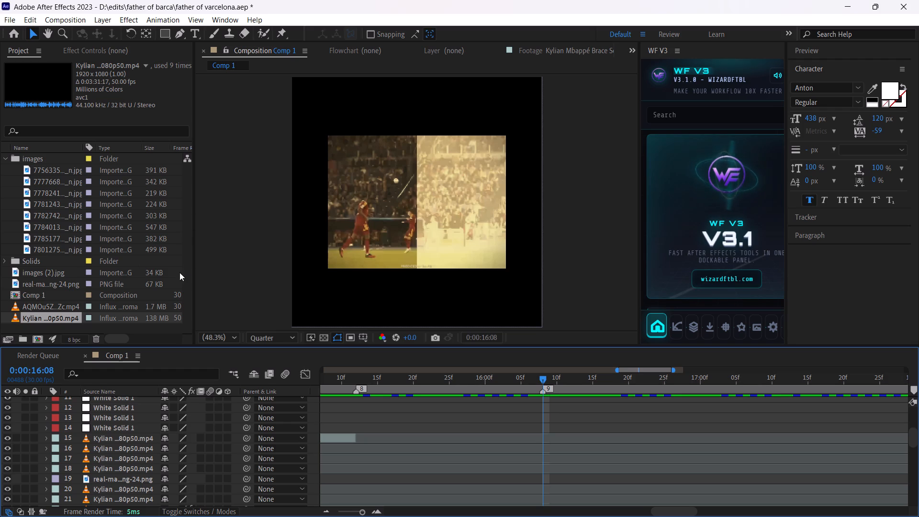
Import twitter_1793104547759.mp4 from the father of barca folder inside edits on the D: drive.
{"action": "left_click", "coordinate": [120, 290]}
{"action": "key", "text": "ctrl+i"}
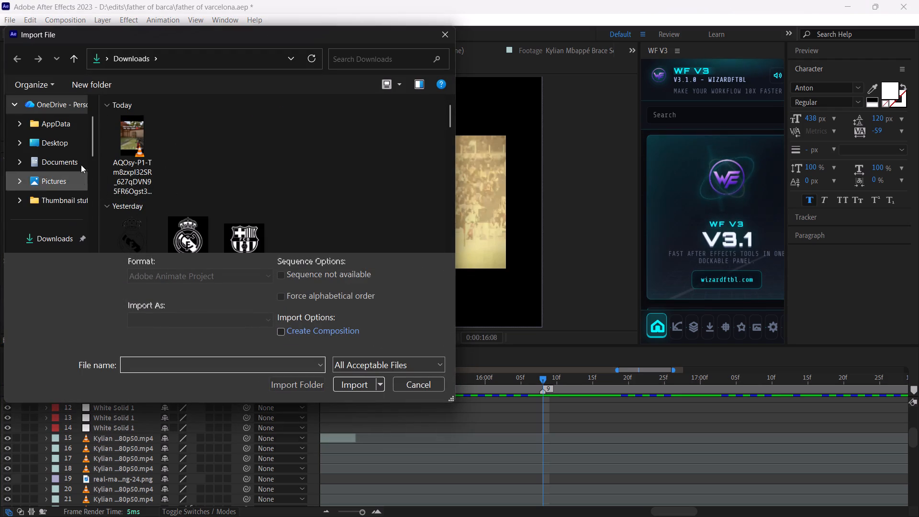
{"action": "left_click_drag", "start_coordinate": [93, 141], "coordinate": [102, 272]}
{"action": "left_click", "coordinate": [72, 200]}
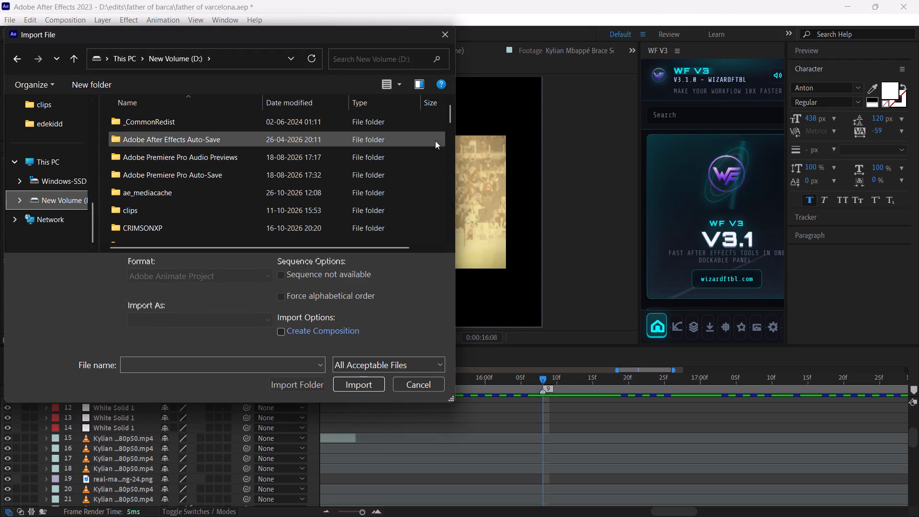
{"action": "left_click_drag", "start_coordinate": [451, 117], "coordinate": [432, 157]}
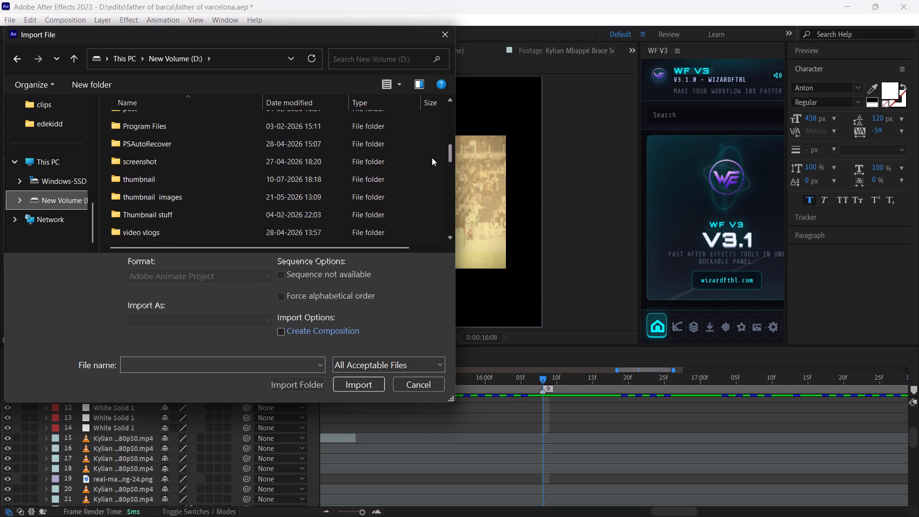
{"action": "left_click_drag", "start_coordinate": [432, 157], "coordinate": [438, 131]}
{"action": "double_click", "coordinate": [150, 162]}
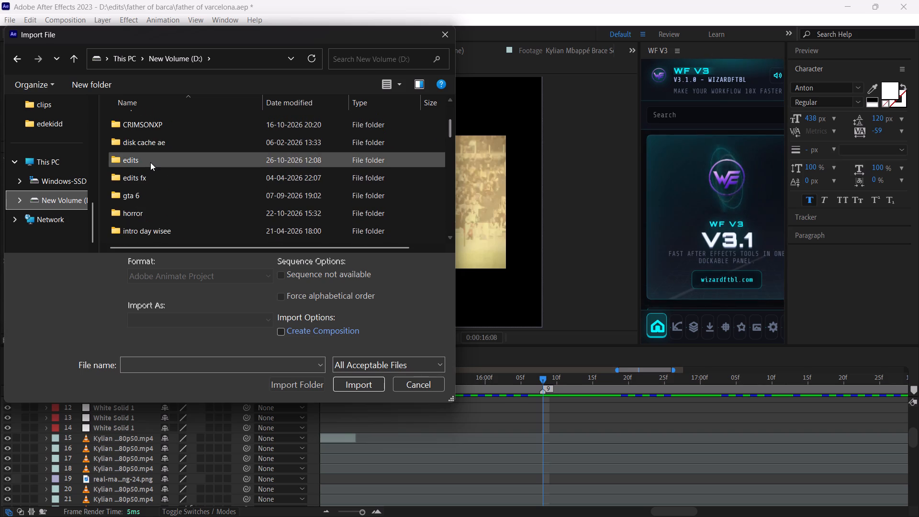
{"action": "left_click_drag", "start_coordinate": [451, 119], "coordinate": [444, 132]}
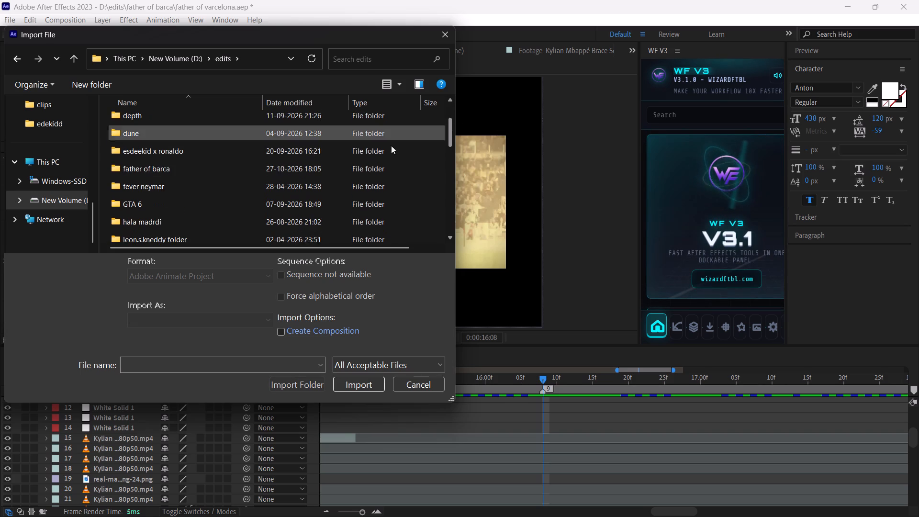
{"action": "double_click", "coordinate": [159, 165]}
{"action": "left_click_drag", "start_coordinate": [450, 136], "coordinate": [438, 216]}
{"action": "left_click", "coordinate": [196, 231]}
{"action": "left_click", "coordinate": [357, 386]}
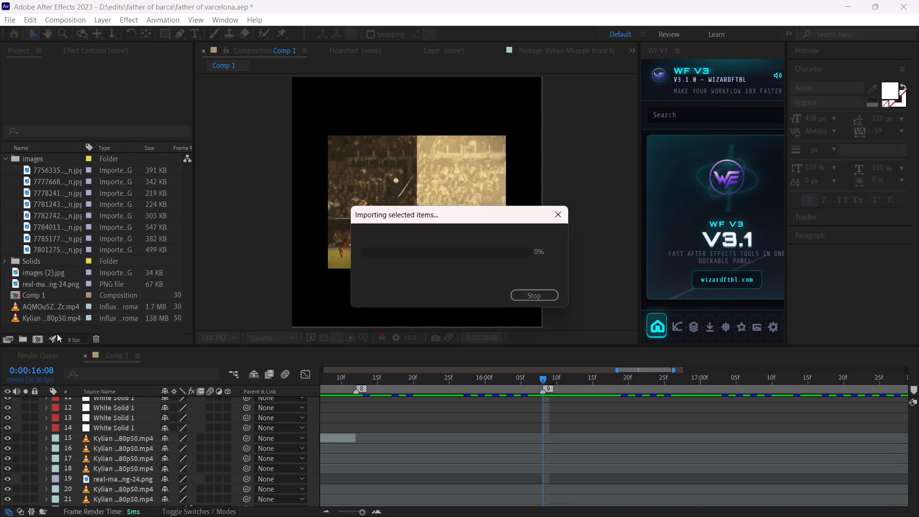
Open the imported twitter clip as footage and set its in point to 0:00:04:46 and out point to 0:00:06:53.
{"action": "double_click", "coordinate": [60, 322]}
{"action": "left_click_drag", "start_coordinate": [448, 309], "coordinate": [337, 312]}
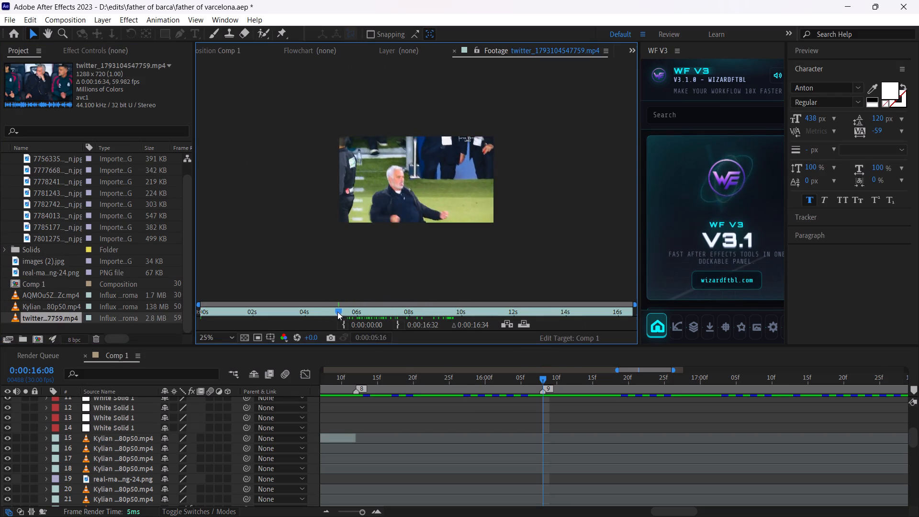
{"action": "left_click_drag", "start_coordinate": [337, 312], "coordinate": [325, 313]}
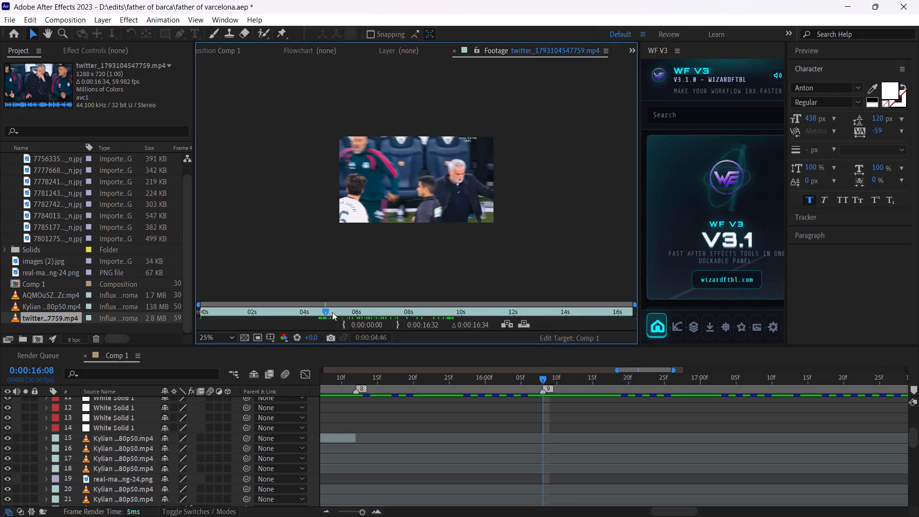
{"action": "left_click", "coordinate": [339, 326]}
{"action": "left_click_drag", "start_coordinate": [322, 311], "coordinate": [339, 311]}
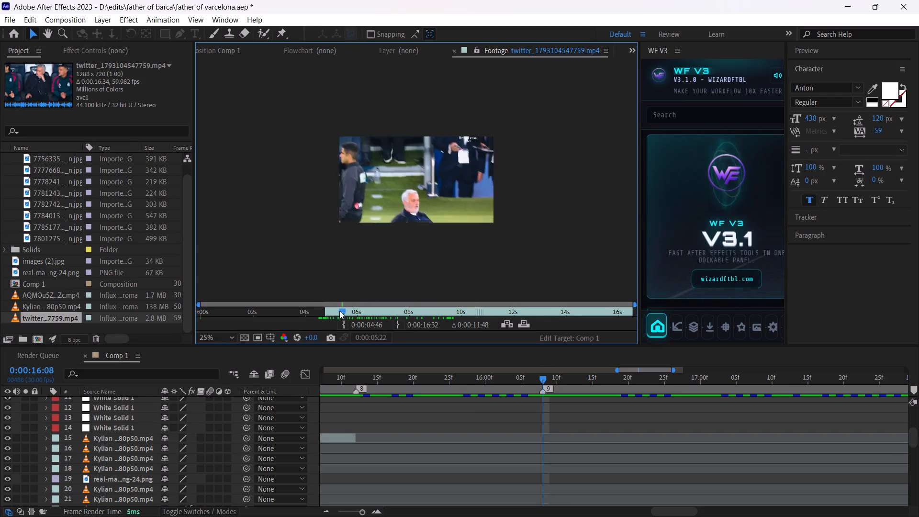
{"action": "left_click_drag", "start_coordinate": [339, 311], "coordinate": [377, 311]}
{"action": "left_click", "coordinate": [395, 324]}
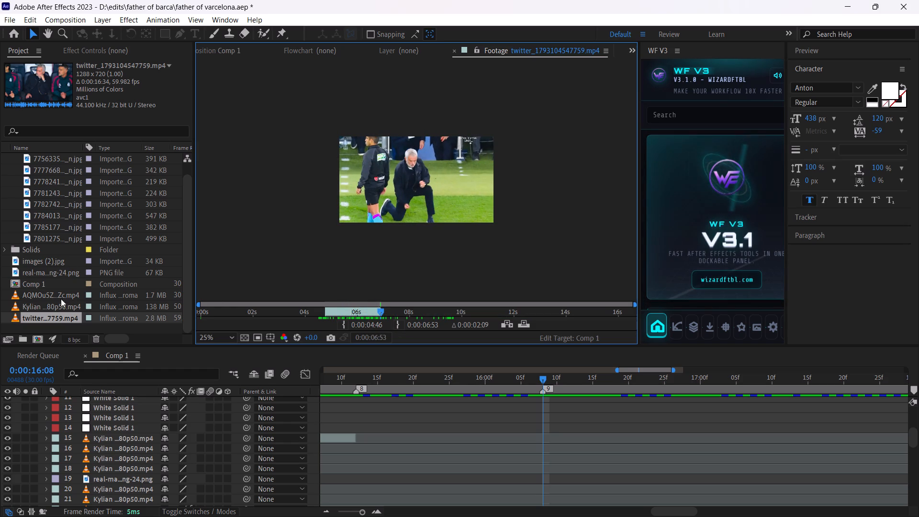
Place the twitter clip in Comp 1 directly above the topmost Kylian clip layer, starting at marker 8.
{"action": "left_click_drag", "start_coordinate": [51, 315], "coordinate": [466, 387]}
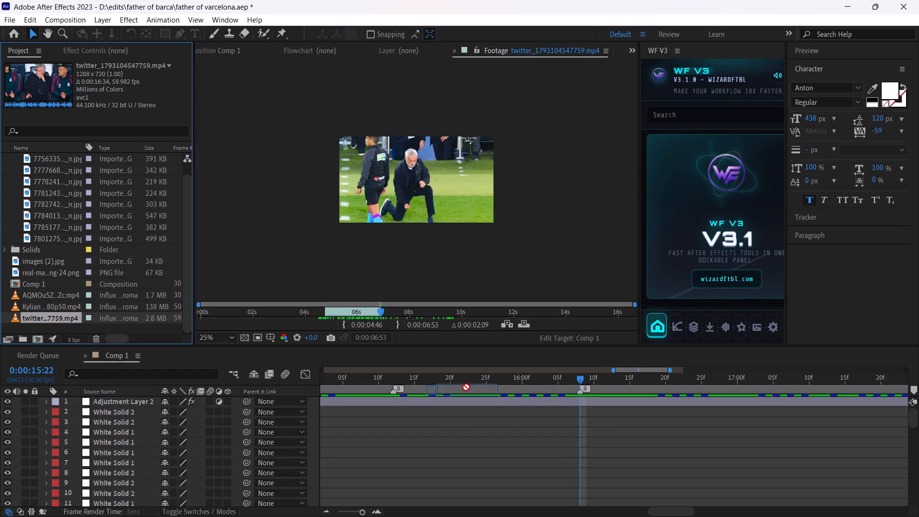
{"action": "left_click_drag", "start_coordinate": [466, 387], "coordinate": [426, 433]}
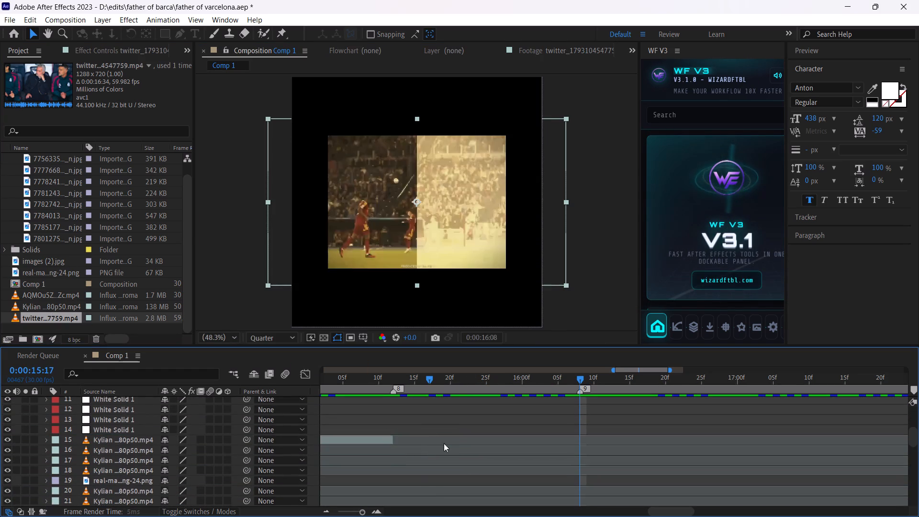
{"action": "left_click_drag", "start_coordinate": [477, 439], "coordinate": [445, 437]}
Check the twitter clip between markers 8 and 9 and scale it with Fit to Comp Height.
{"action": "left_click_drag", "start_coordinate": [579, 382], "coordinate": [575, 382]}
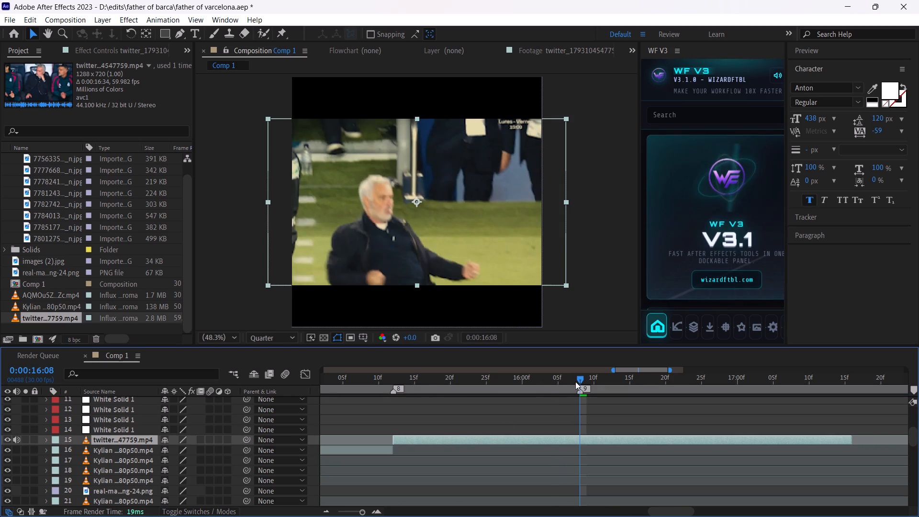
{"action": "left_click_drag", "start_coordinate": [575, 382], "coordinate": [392, 385]}
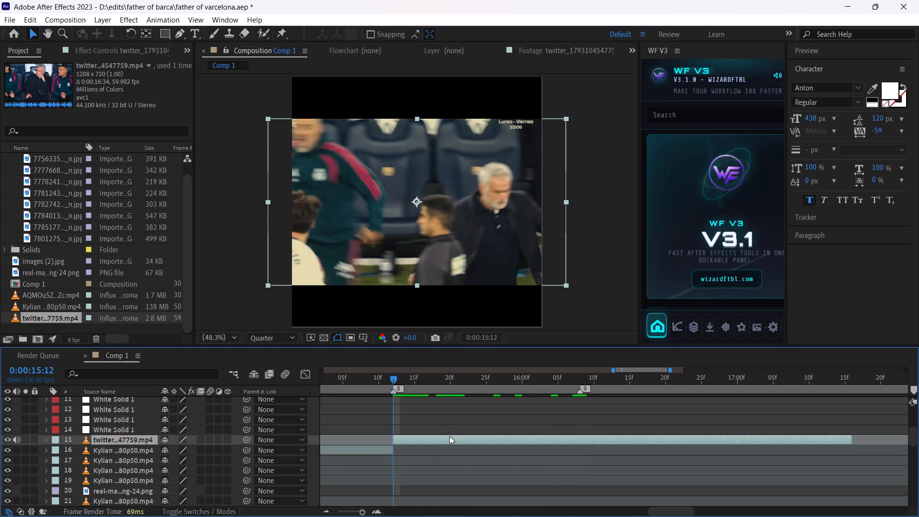
{"action": "right_click", "coordinate": [449, 435]}
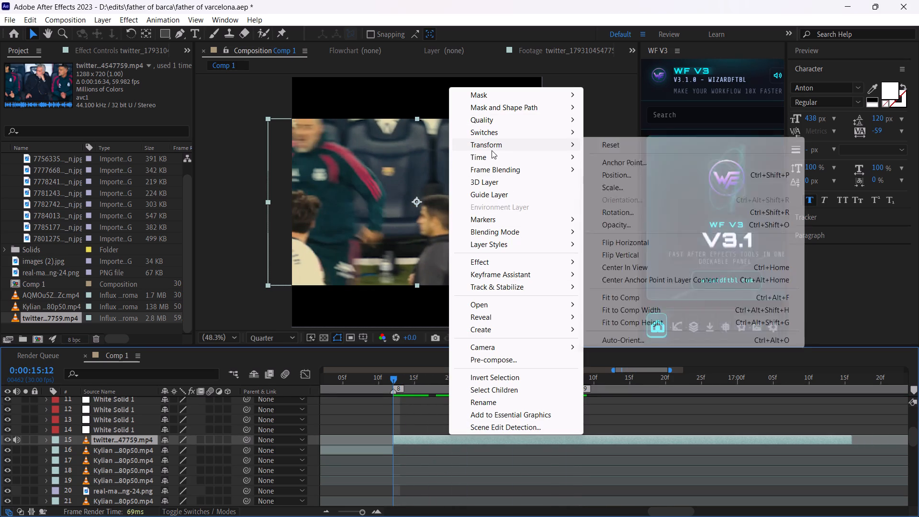
{"action": "left_click", "coordinate": [651, 320]}
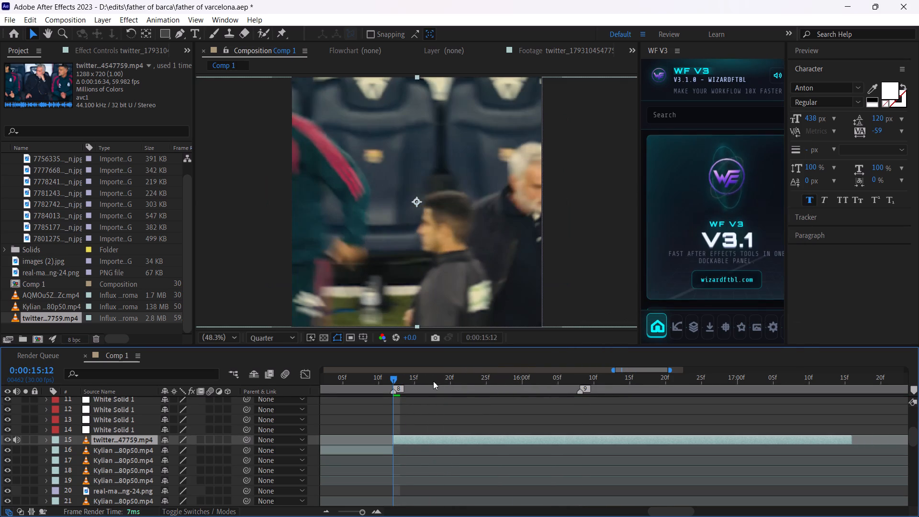
Trim the twitter clip's start to 0:00:15:29 and slide the layer back so it begins at marker 8.
{"action": "left_click_drag", "start_coordinate": [434, 380], "coordinate": [514, 383]}
{"action": "left_click_drag", "start_coordinate": [392, 441], "coordinate": [476, 450]}
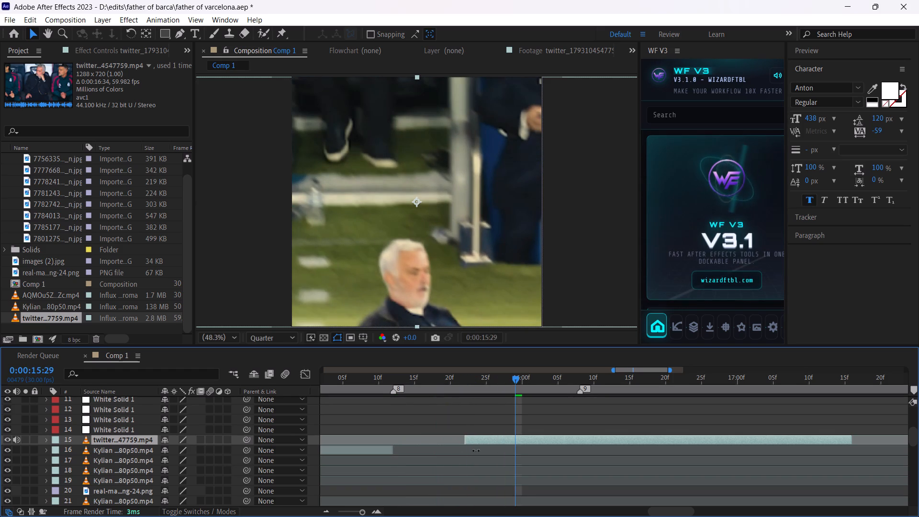
{"action": "left_click_drag", "start_coordinate": [476, 450], "coordinate": [512, 452]}
{"action": "left_click_drag", "start_coordinate": [541, 439], "coordinate": [421, 435]}
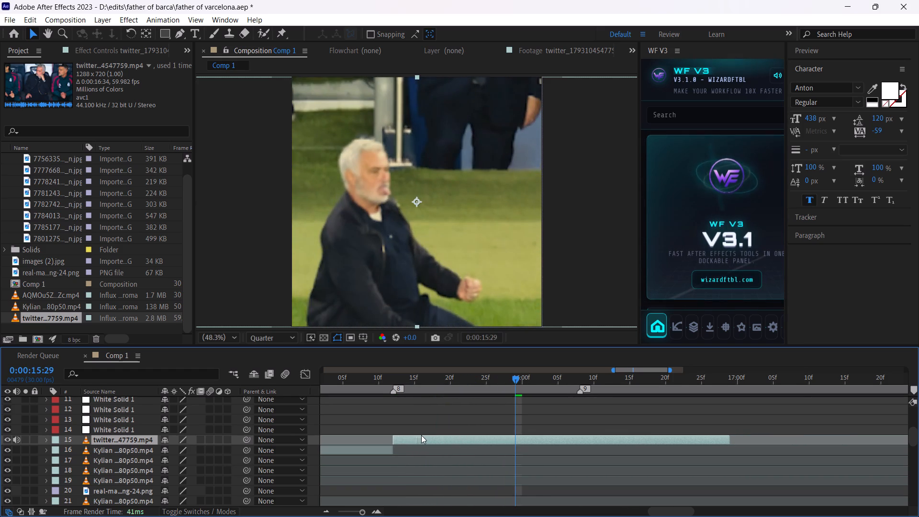
{"action": "left_click_drag", "start_coordinate": [421, 435], "coordinate": [420, 435]}
Preview the trimmed twitter clip from 0:00:15:07 and move the current time to marker 9 at 0:00:16:08.
{"action": "left_click_drag", "start_coordinate": [417, 382], "coordinate": [358, 387]}
{"action": "key", "text": "space"}
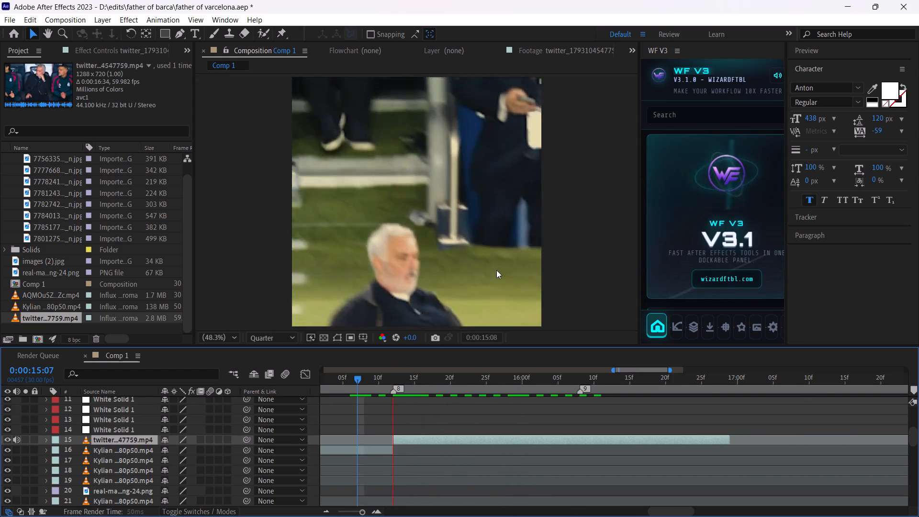
{"action": "key", "text": "space"}
{"action": "left_click_drag", "start_coordinate": [603, 379], "coordinate": [578, 382]}
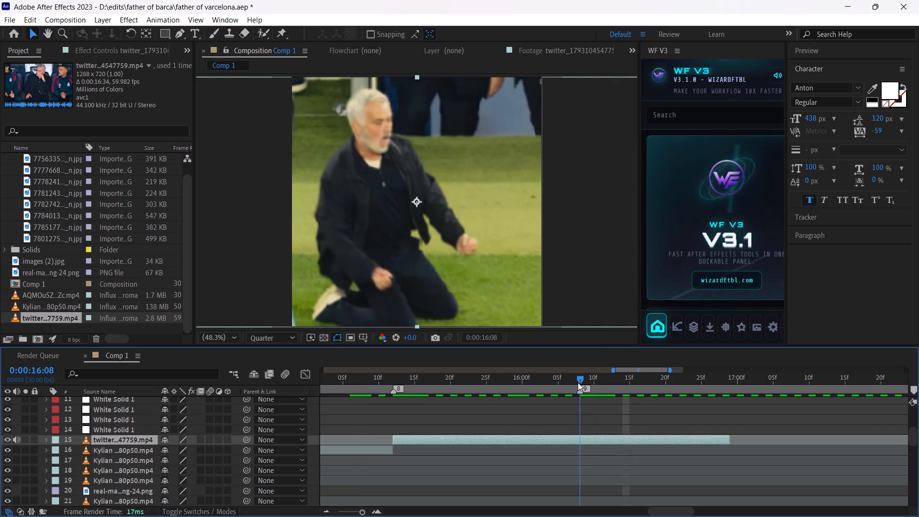
Enable time remapping on the twitter clip and add Time Remap keyframes at 0:00:16:27 and at marker 8.
{"action": "left_click_drag", "start_coordinate": [578, 382], "coordinate": [650, 383]}
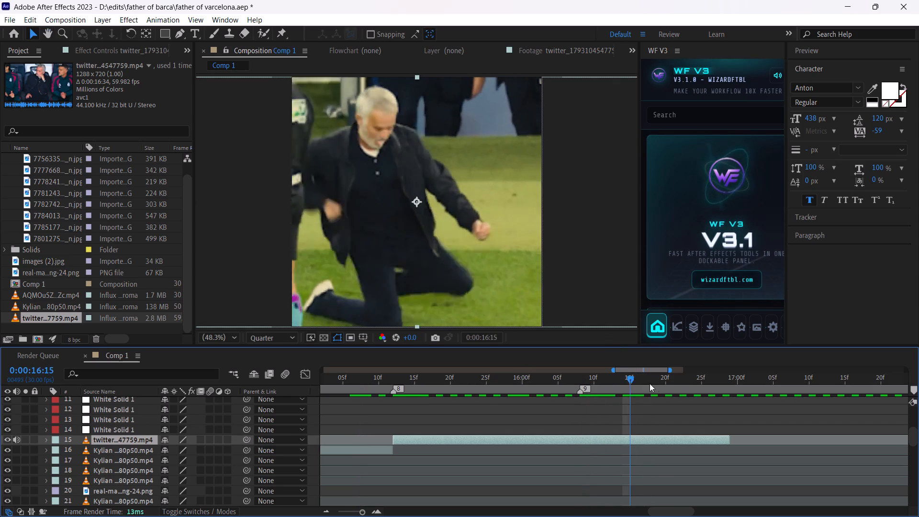
{"action": "left_click_drag", "start_coordinate": [650, 383], "coordinate": [719, 386]}
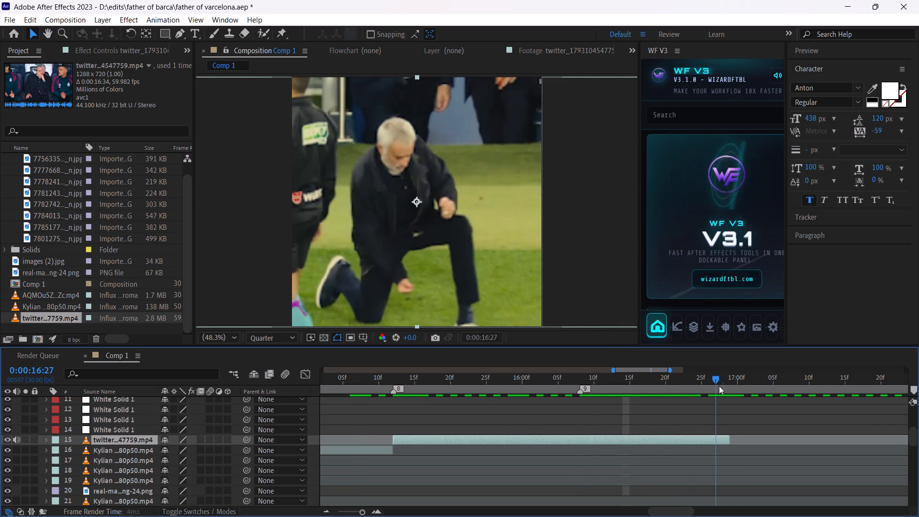
{"action": "left_click_drag", "start_coordinate": [719, 386], "coordinate": [718, 386]}
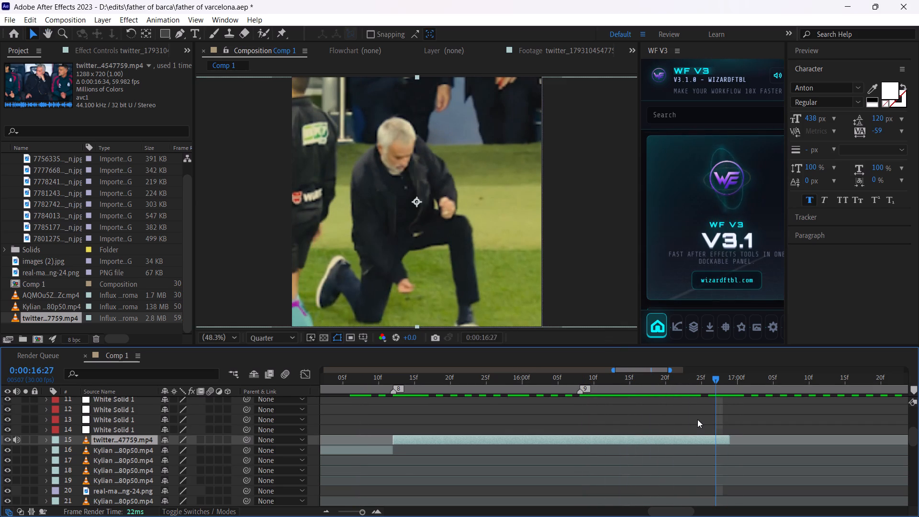
{"action": "key", "text": "ctrl+alt+t"}
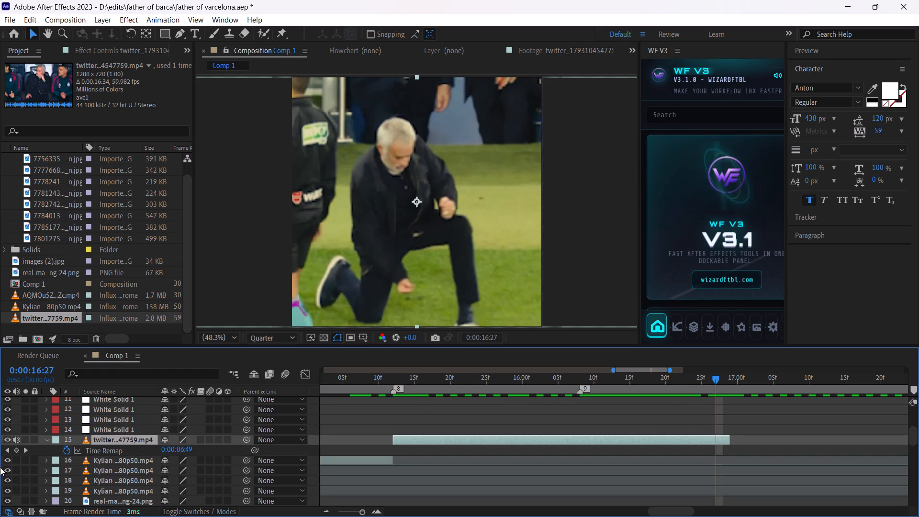
{"action": "left_click", "coordinate": [19, 450]}
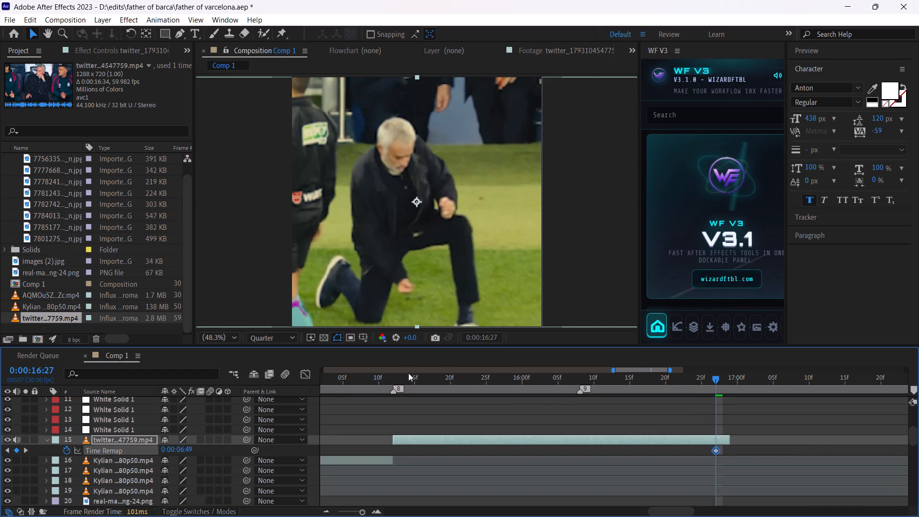
{"action": "left_click", "coordinate": [396, 383]}
{"action": "left_click", "coordinate": [13, 450]}
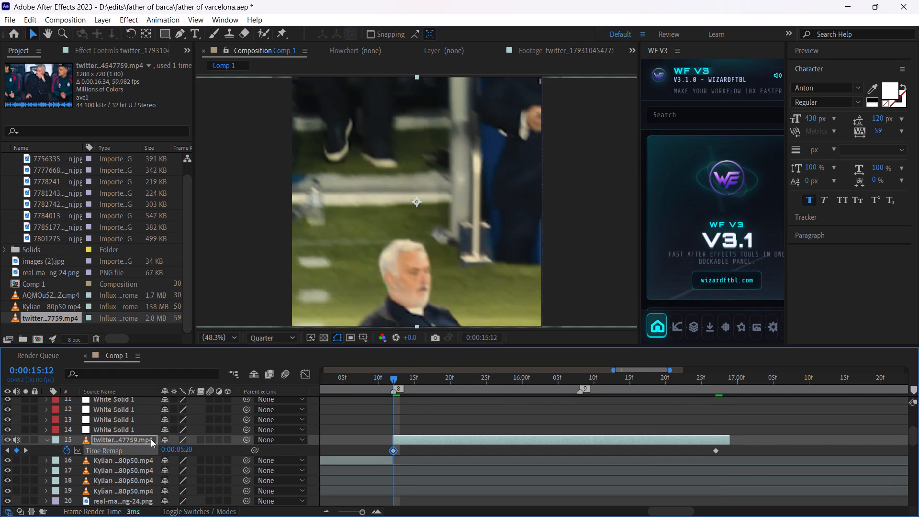
Speed up the twitter clip by moving its later Time Remap keyframe to marker 9 at 0:00:16:08.
{"action": "left_click_drag", "start_coordinate": [571, 379], "coordinate": [580, 379]}
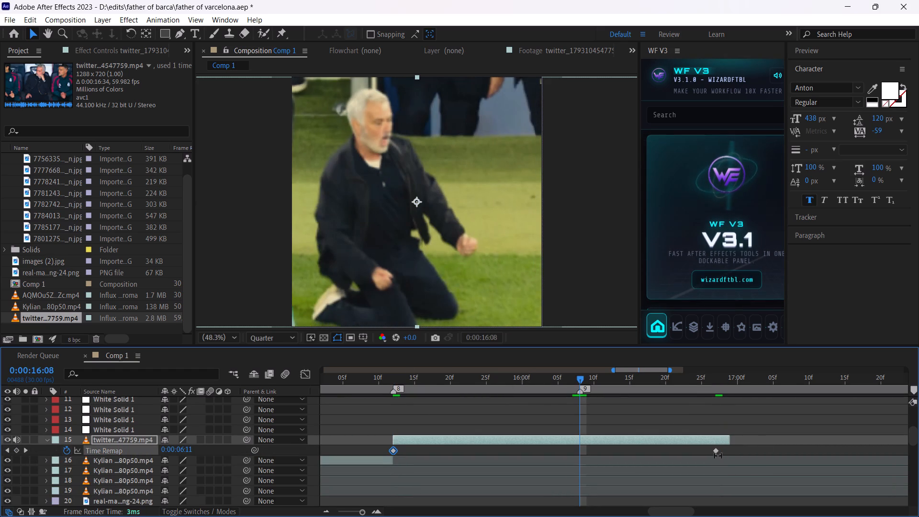
{"action": "left_click_drag", "start_coordinate": [716, 453], "coordinate": [580, 458]}
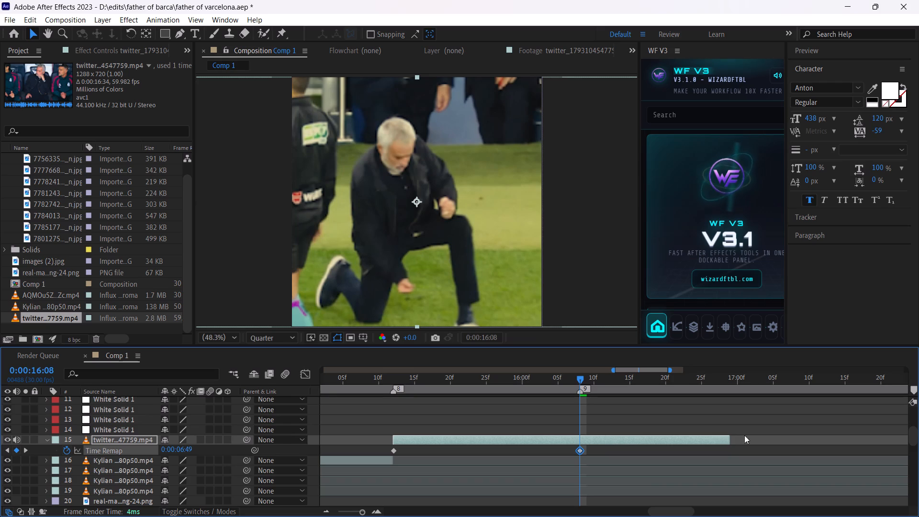
Trim the end of the twitter clip to marker 9.
{"action": "left_click_drag", "start_coordinate": [730, 438], "coordinate": [581, 448]}
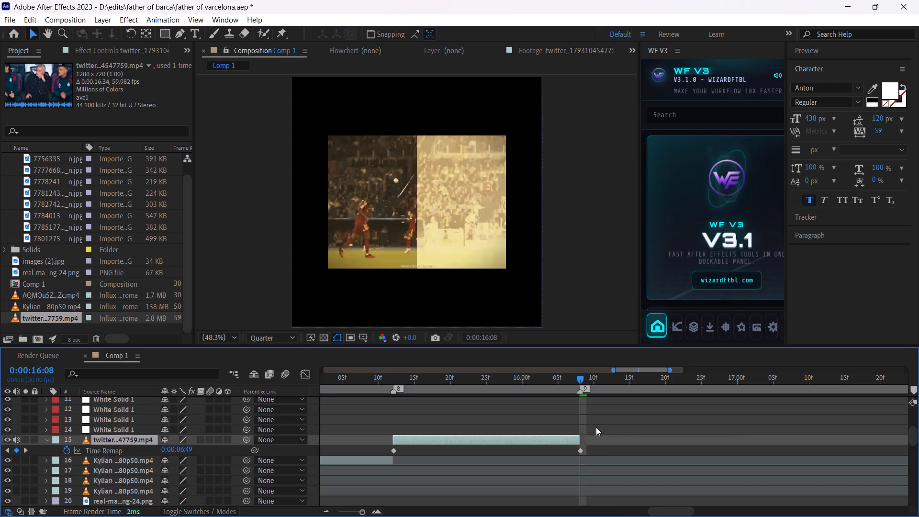
{"action": "left_click", "coordinate": [596, 427]}
{"action": "left_click", "coordinate": [582, 443]}
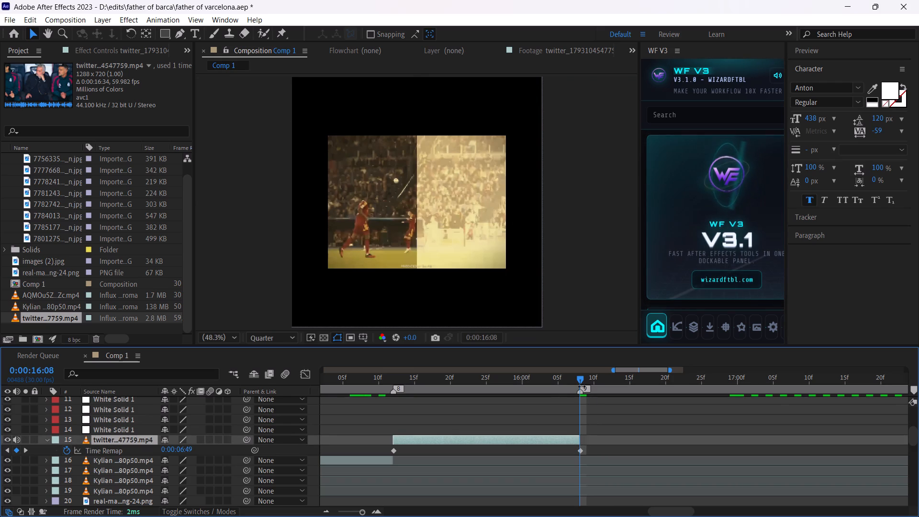
{"action": "left_click_drag", "start_coordinate": [582, 386], "coordinate": [545, 388]}
{"action": "key", "text": "ctrl+z"}
Preview the sped-up twitter clip from 0:00:15:06.
{"action": "left_click_drag", "start_coordinate": [582, 380], "coordinate": [561, 381]}
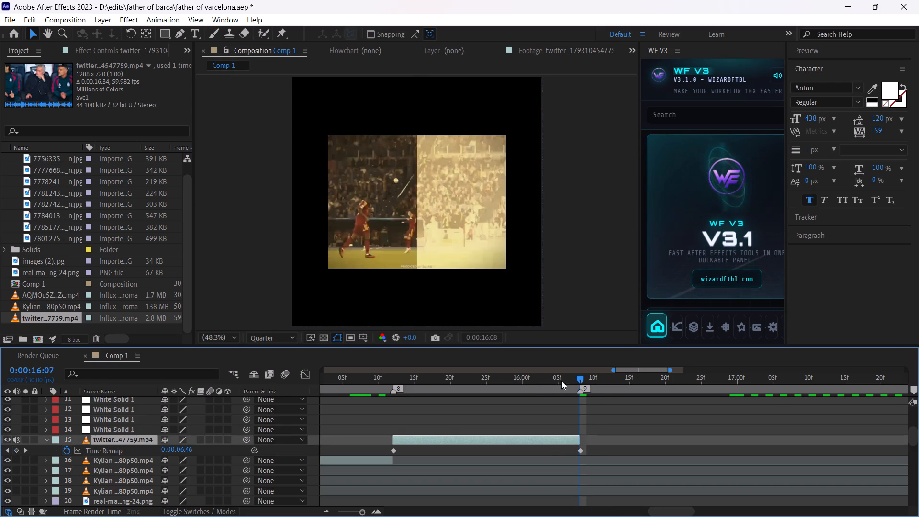
{"action": "left_click_drag", "start_coordinate": [561, 381], "coordinate": [351, 400]}
{"action": "key", "text": "space"}
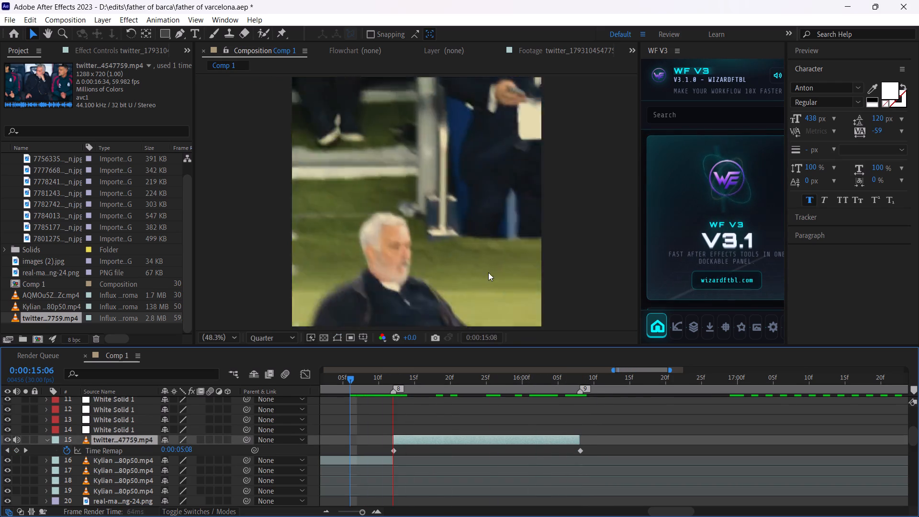
{"action": "key", "text": "space"}
{"action": "key", "text": "space"}
{"action": "key", "text": "space"}
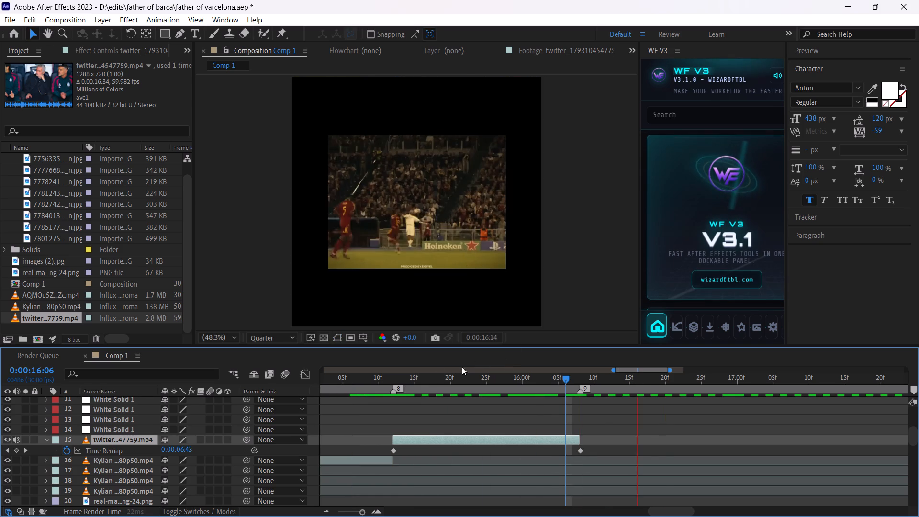
Mute the twitter clip's audio and collapse its layer properties.
{"action": "left_click", "coordinate": [17, 442]}
{"action": "left_click", "coordinate": [45, 438]}
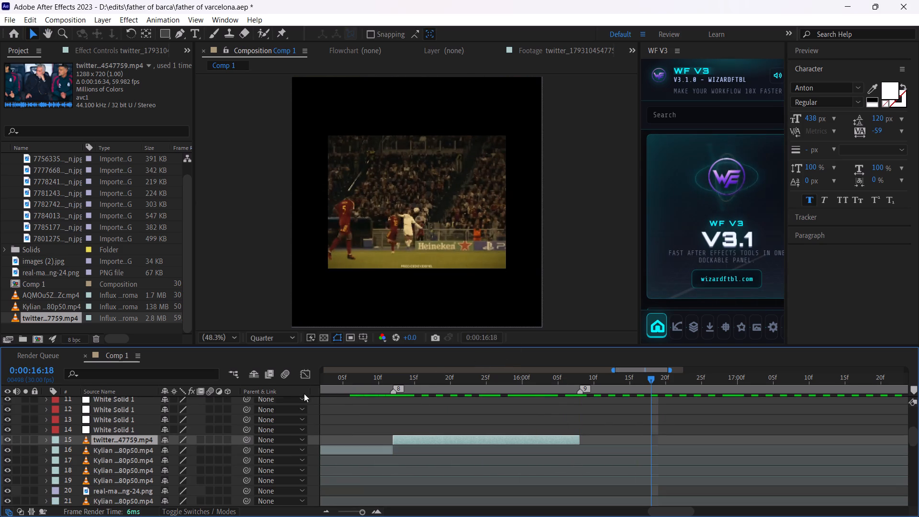
Inspect the cut at marker 8, temporarily hiding the twitter clip and the Kylian layer beneath it to compare them.
{"action": "left_click_drag", "start_coordinate": [404, 379], "coordinate": [516, 391]}
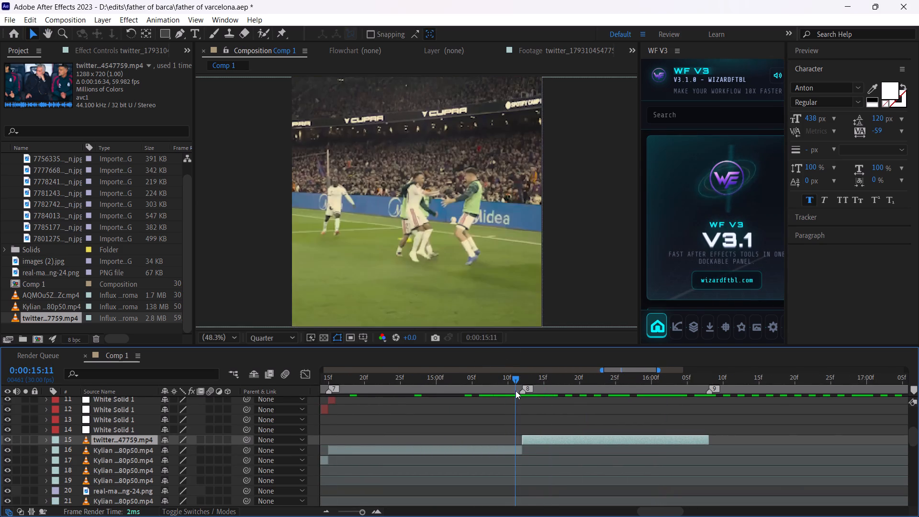
{"action": "left_click_drag", "start_coordinate": [516, 391], "coordinate": [434, 404]}
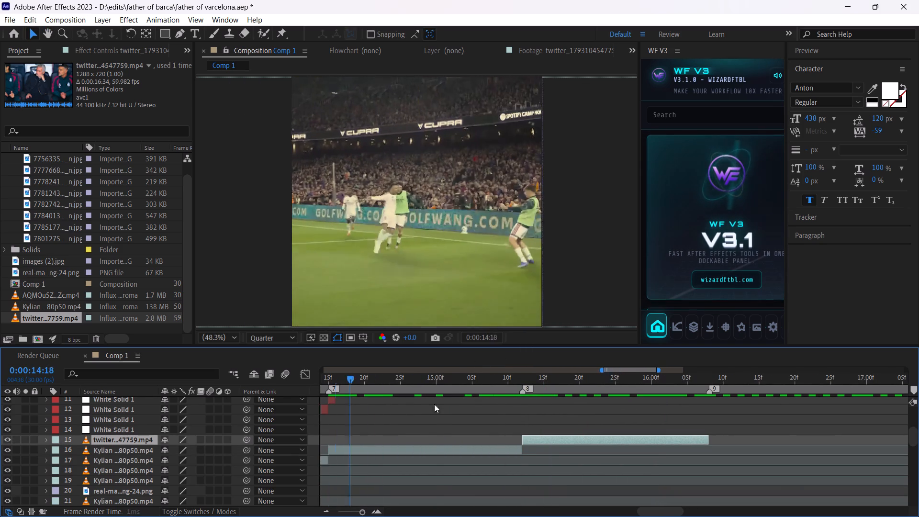
{"action": "left_click_drag", "start_coordinate": [434, 404], "coordinate": [522, 399]}
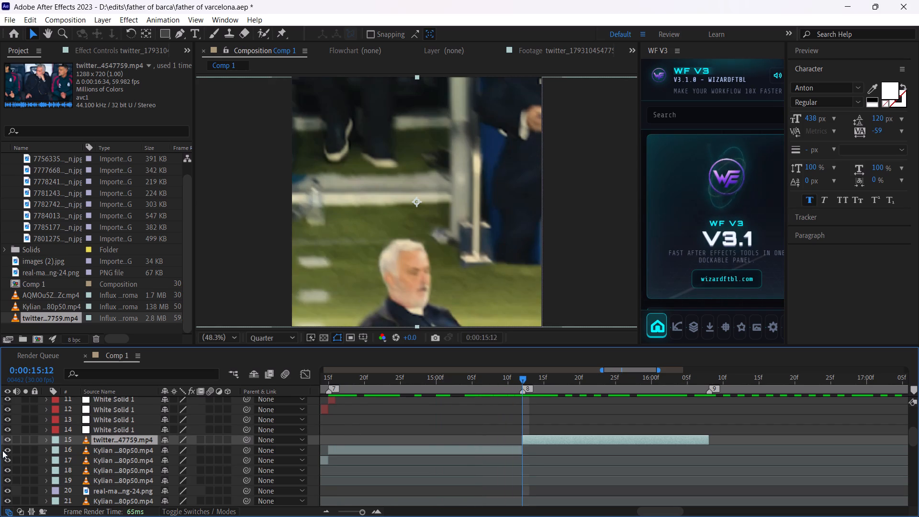
{"action": "left_click", "coordinate": [7, 449]}
{"action": "left_click", "coordinate": [8, 439]}
{"action": "left_click", "coordinate": [522, 379]}
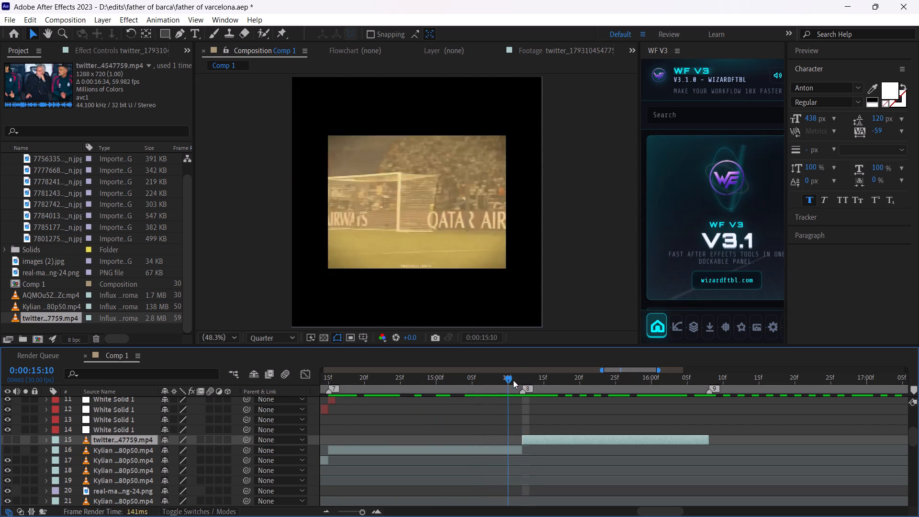
{"action": "left_click", "coordinate": [7, 450]}
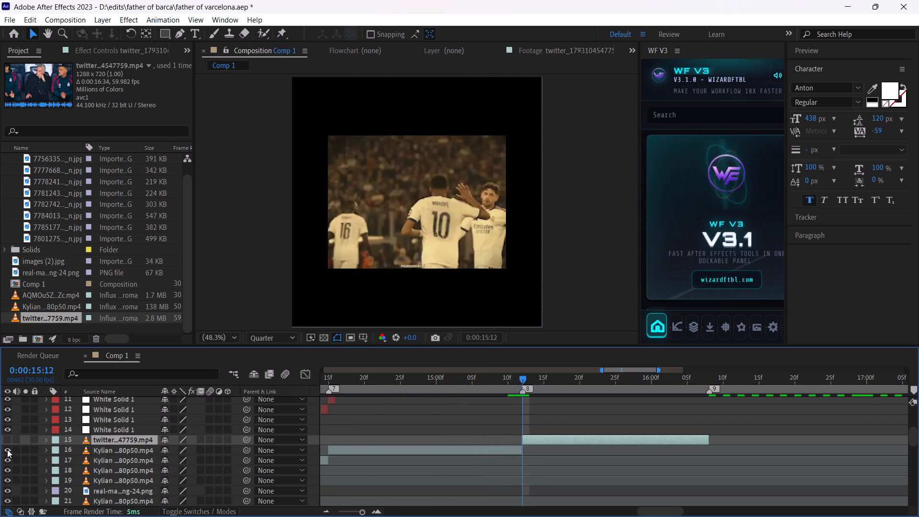
{"action": "left_click", "coordinate": [11, 439]}
Duplicate the White Solid 2 flash near marker 5, move the copy to marker 8 and reveal its opacity keyframes.
{"action": "left_click_drag", "start_coordinate": [358, 513], "coordinate": [347, 513]}
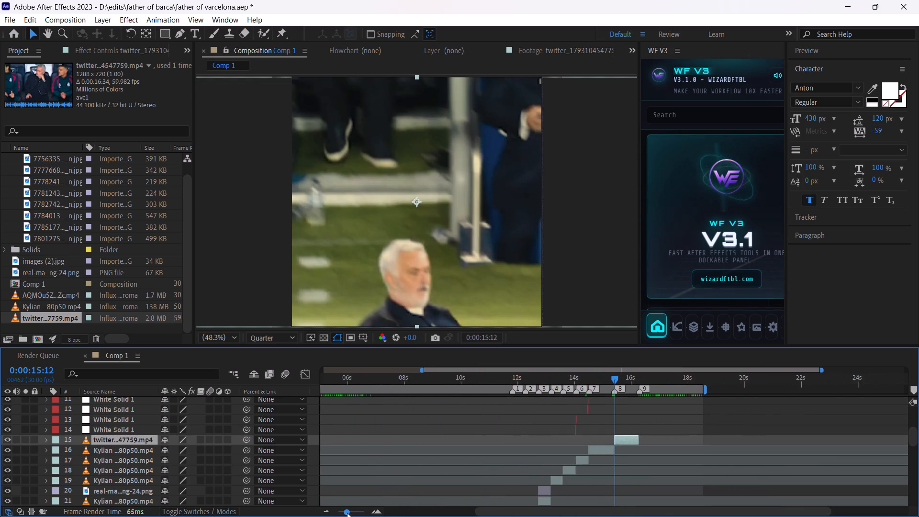
{"action": "left_click_drag", "start_coordinate": [347, 513], "coordinate": [355, 508]}
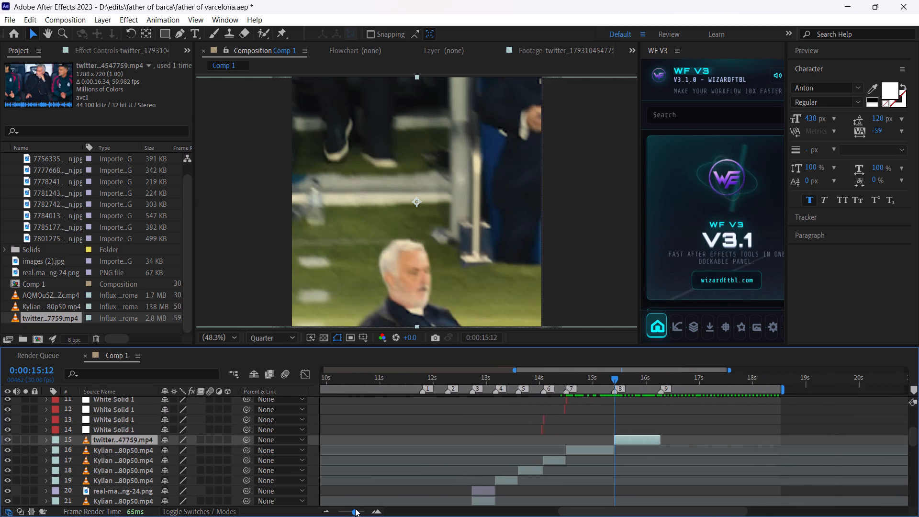
{"action": "left_click_drag", "start_coordinate": [355, 508], "coordinate": [358, 508]}
{"action": "left_click_drag", "start_coordinate": [913, 433], "coordinate": [908, 428]}
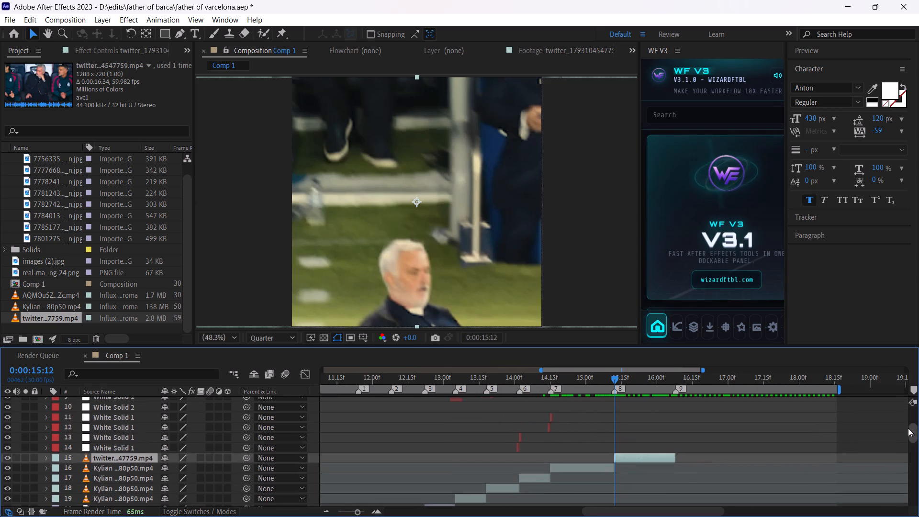
{"action": "left_click_drag", "start_coordinate": [908, 428], "coordinate": [903, 417]}
{"action": "left_click", "coordinate": [490, 453]}
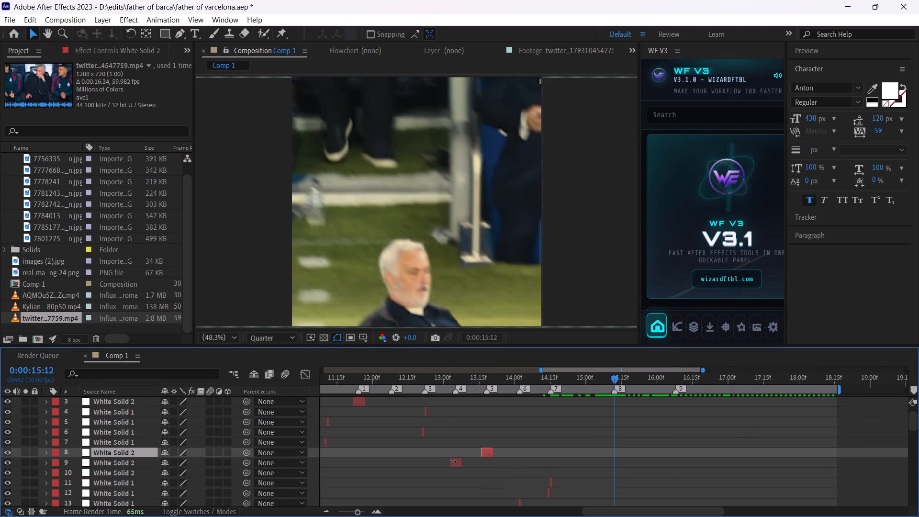
{"action": "key", "text": "ctrl+d"}
{"action": "left_click_drag", "start_coordinate": [488, 451], "coordinate": [581, 453]}
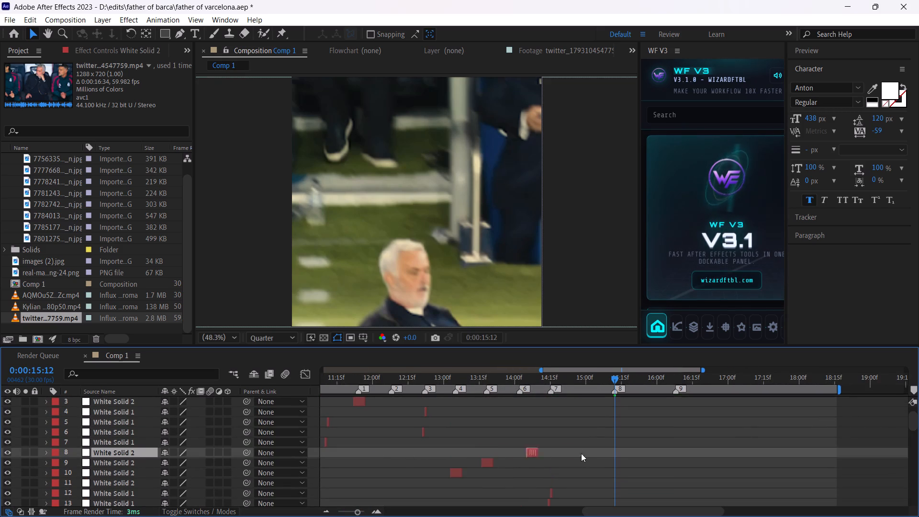
{"action": "left_click_drag", "start_coordinate": [581, 453], "coordinate": [614, 457]}
{"action": "key", "text": "y"}
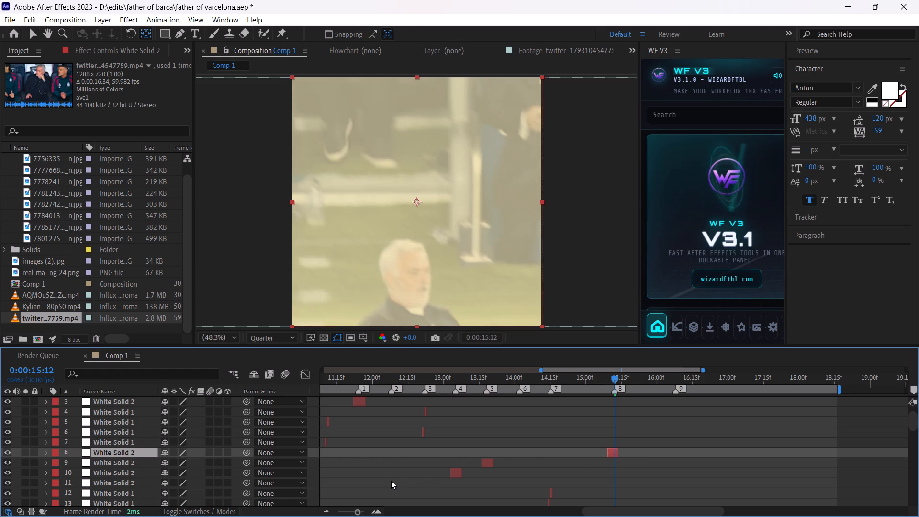
{"action": "left_click_drag", "start_coordinate": [356, 513], "coordinate": [389, 513]}
{"action": "key", "text": "u"}
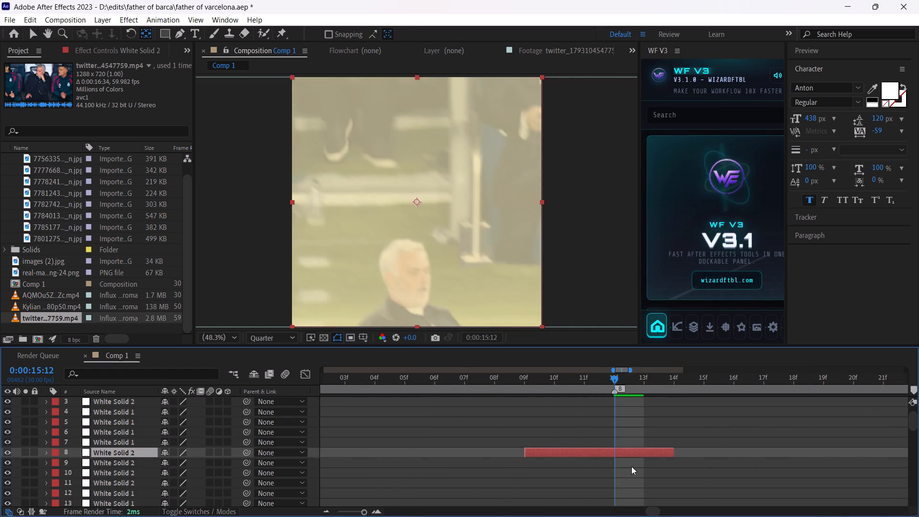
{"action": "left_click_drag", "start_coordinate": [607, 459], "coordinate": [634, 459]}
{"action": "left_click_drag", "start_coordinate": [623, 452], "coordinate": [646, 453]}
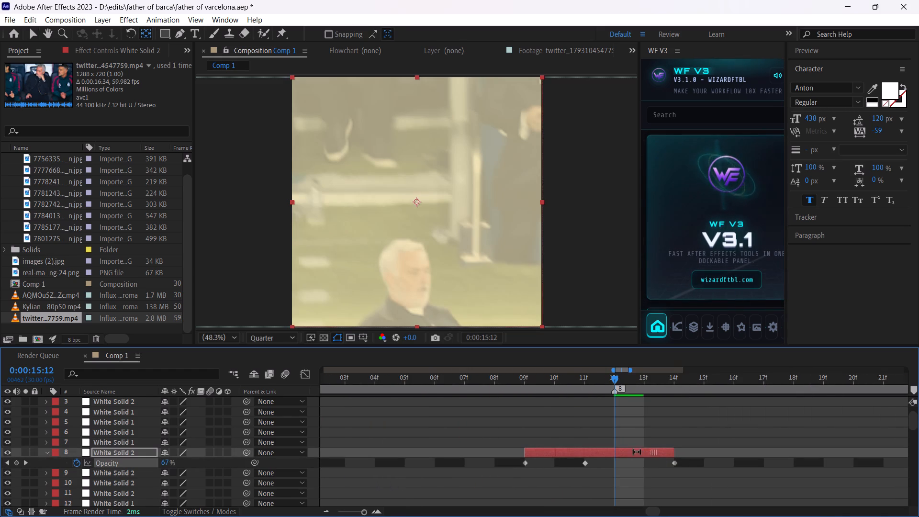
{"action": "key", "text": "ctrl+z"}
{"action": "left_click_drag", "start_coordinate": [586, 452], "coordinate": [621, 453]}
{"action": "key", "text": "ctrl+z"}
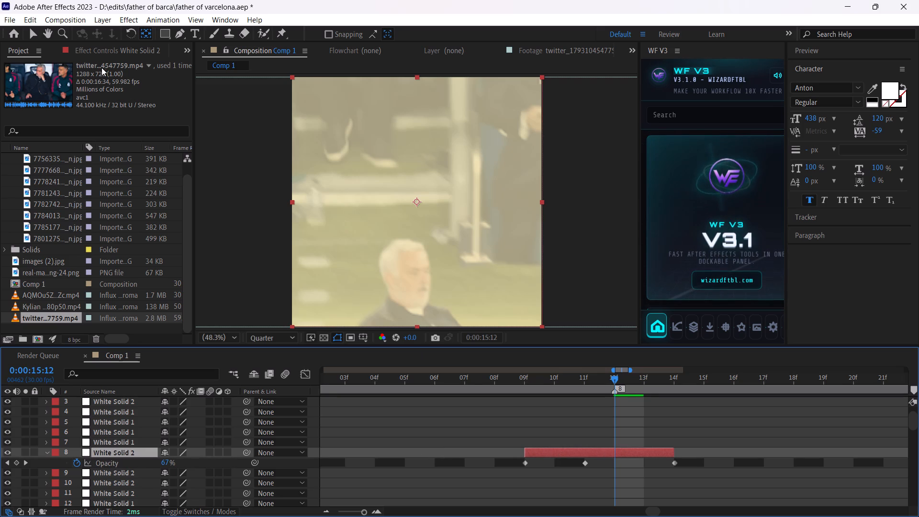
Shift the duplicated White Solid 2 one frame later so its 100% opacity keyframe sits on marker 8.
{"action": "left_click", "coordinate": [37, 38]}
{"action": "left_click_drag", "start_coordinate": [592, 451], "coordinate": [628, 446]}
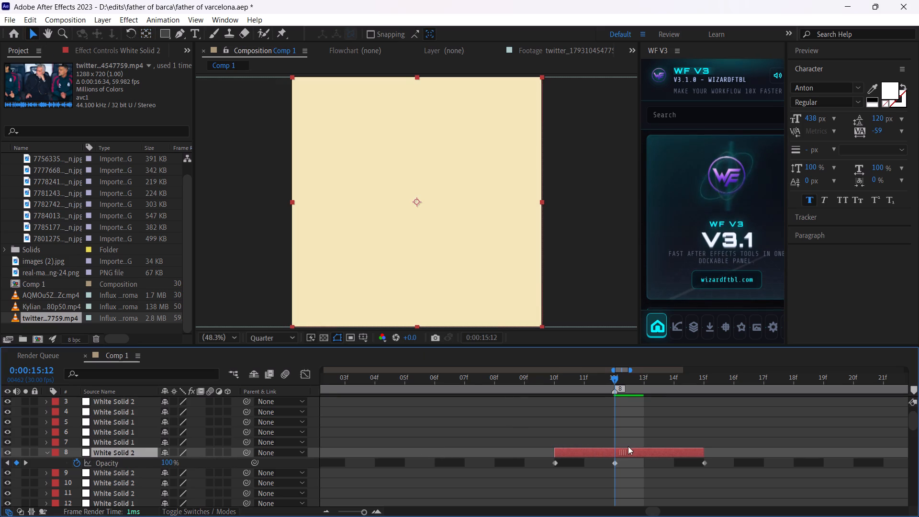
{"action": "left_click_drag", "start_coordinate": [628, 446], "coordinate": [629, 445]}
Preview the white flash transition around marker 8 from 0:00:15:08.
{"action": "left_click_drag", "start_coordinate": [610, 379], "coordinate": [504, 374]}
{"action": "key", "text": "space"}
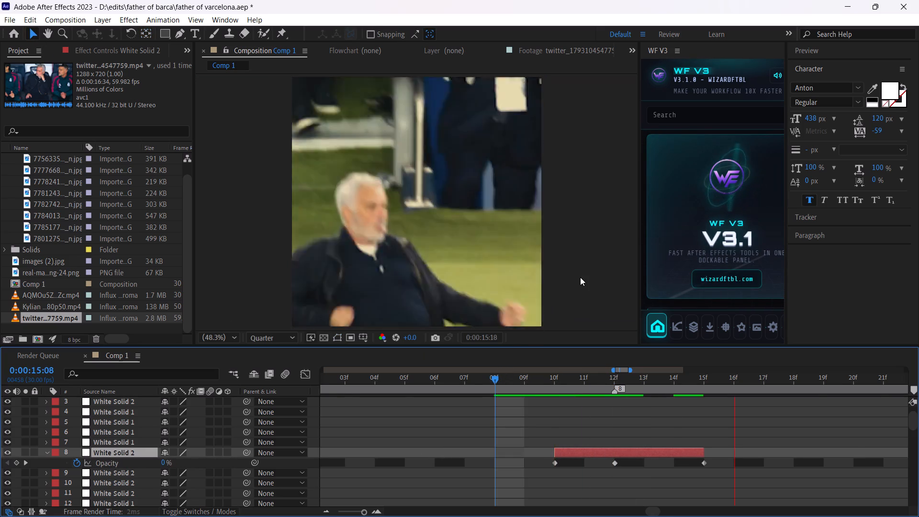
{"action": "key", "text": "space"}
Find the next beat after marker 9 and add composition marker 10 at 0:00:16:21.
{"action": "left_click", "coordinate": [362, 510]}
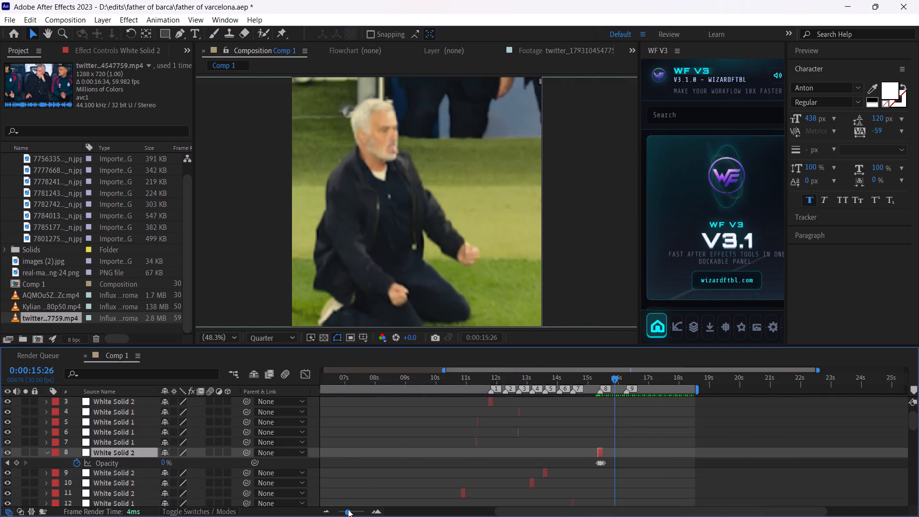
{"action": "left_click_drag", "start_coordinate": [688, 378], "coordinate": [753, 382]}
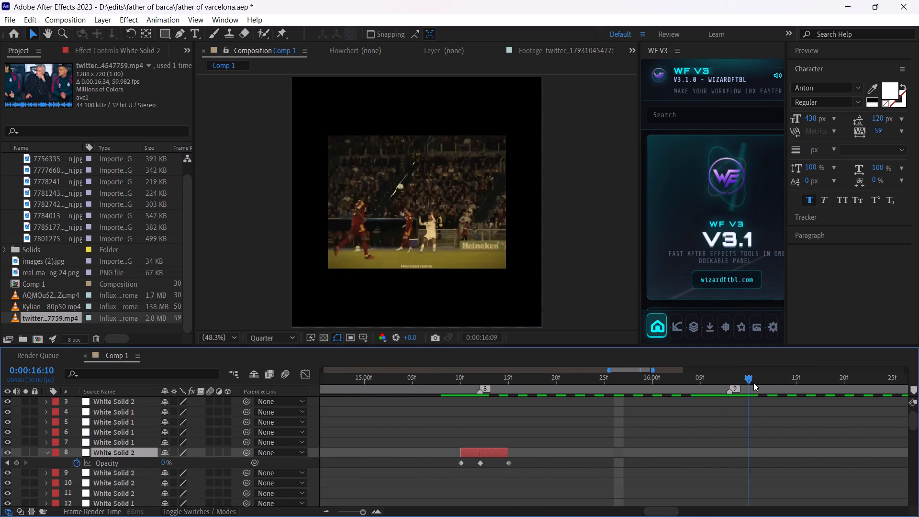
{"action": "left_click_drag", "start_coordinate": [753, 382], "coordinate": [641, 410]}
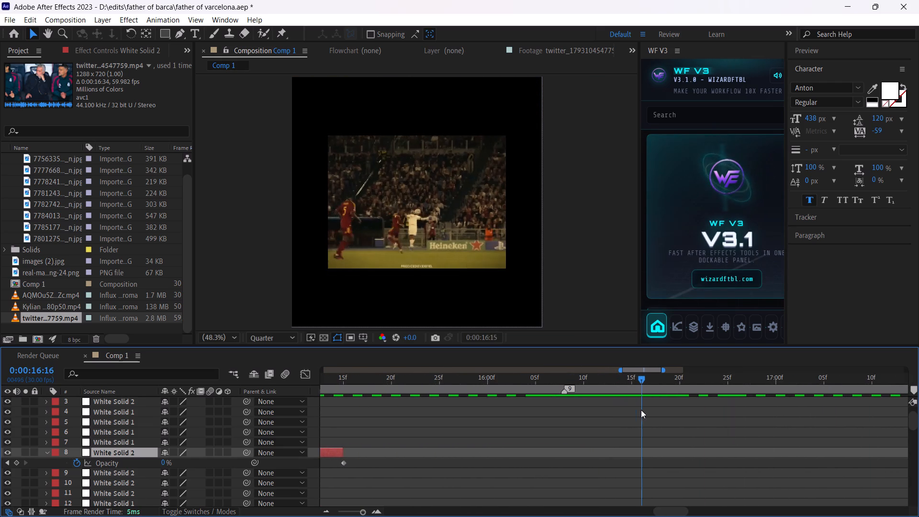
{"action": "left_click_drag", "start_coordinate": [641, 410], "coordinate": [702, 408]}
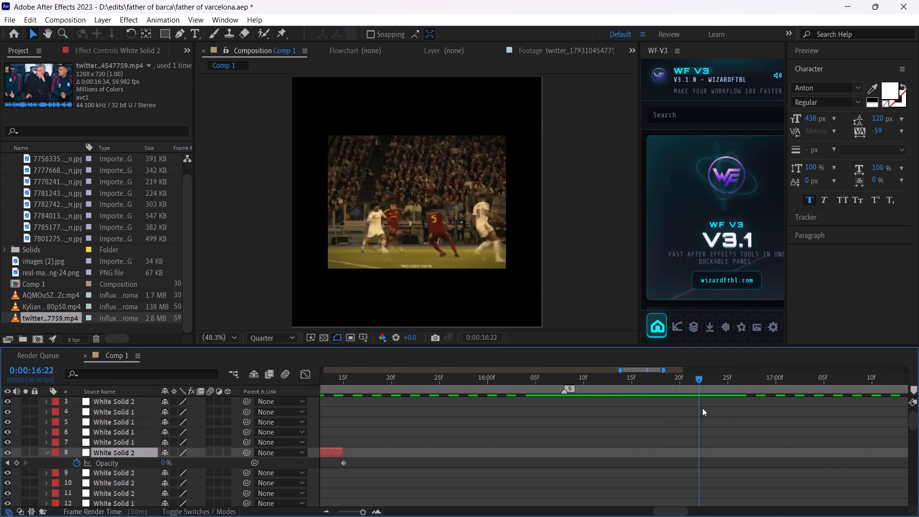
{"action": "left_click_drag", "start_coordinate": [702, 408], "coordinate": [694, 408]}
{"action": "left_click", "coordinate": [913, 391]}
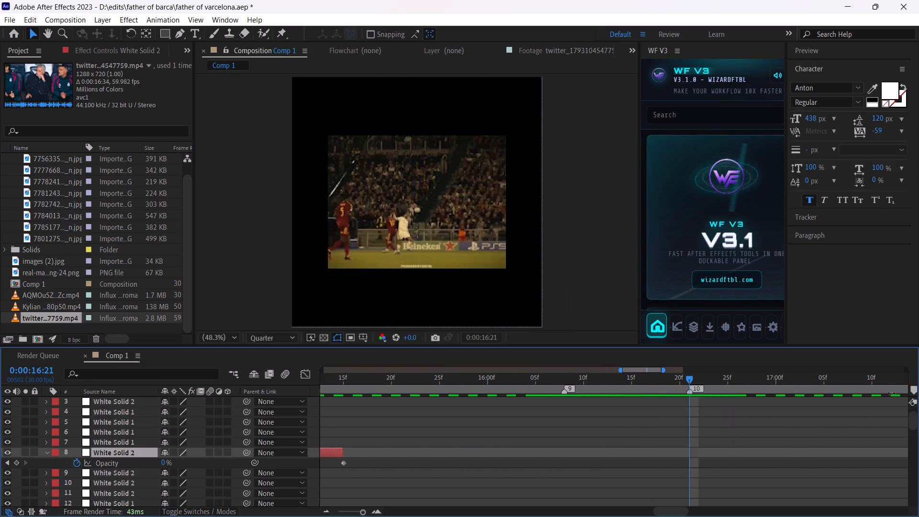
Preview the edit from 0:00:15:24, from 0:00:00:10 and from 0:00:15:13 to check the beat timing through marker 10.
{"action": "left_click_drag", "start_coordinate": [651, 385], "coordinate": [613, 385]}
{"action": "left_click_drag", "start_coordinate": [613, 380], "coordinate": [429, 386]}
{"action": "key", "text": "space"}
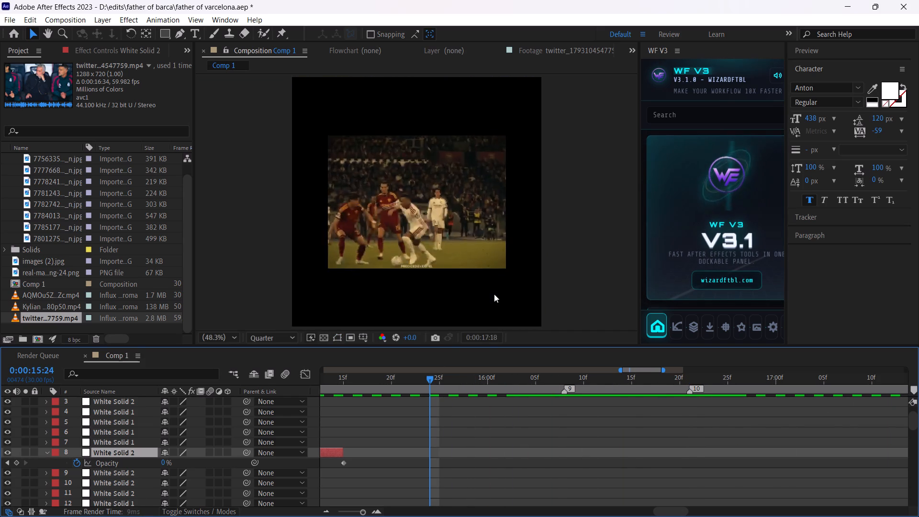
{"action": "key", "text": "space"}
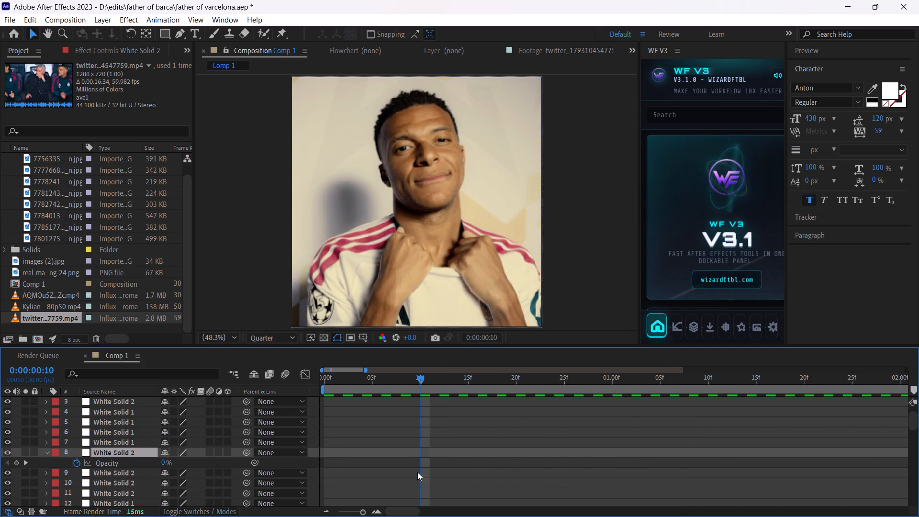
{"action": "left_click_drag", "start_coordinate": [355, 510], "coordinate": [304, 504]}
{"action": "key", "text": "space"}
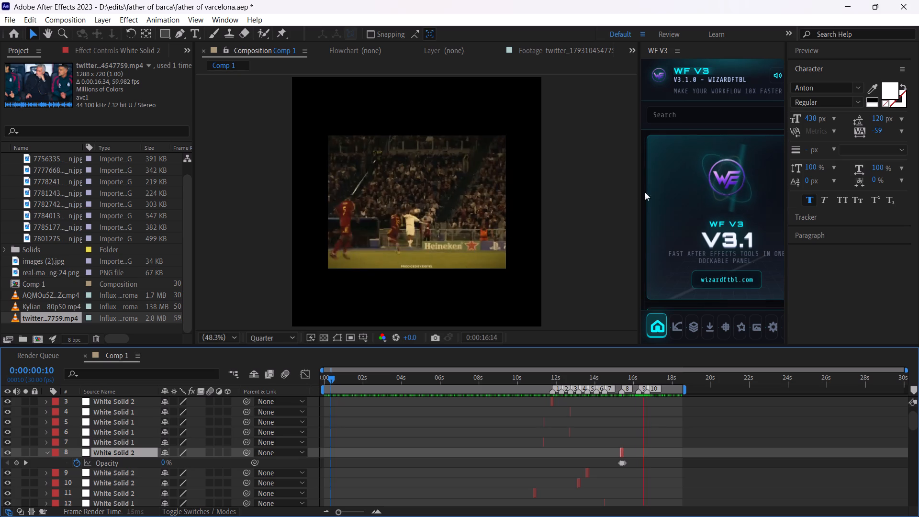
{"action": "key", "text": "space"}
{"action": "left_click_drag", "start_coordinate": [631, 381], "coordinate": [622, 382]}
{"action": "key", "text": "space"}
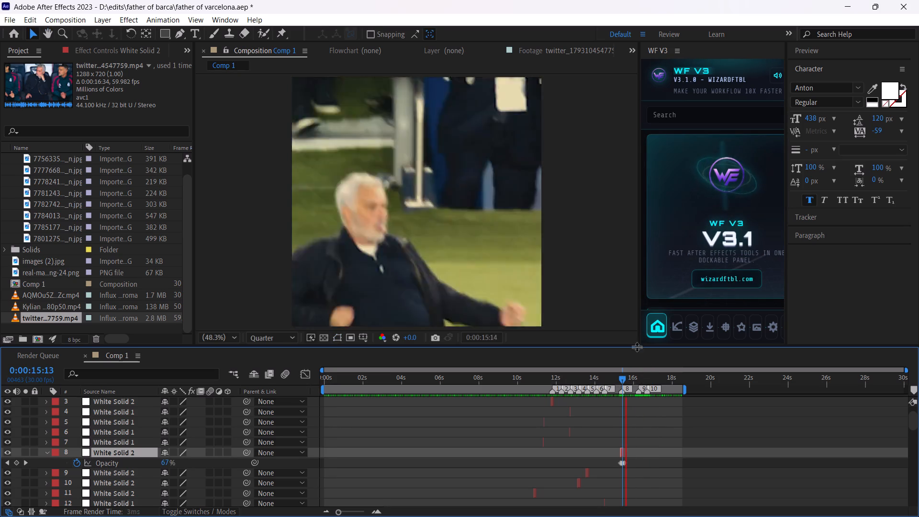
{"action": "key", "text": "space"}
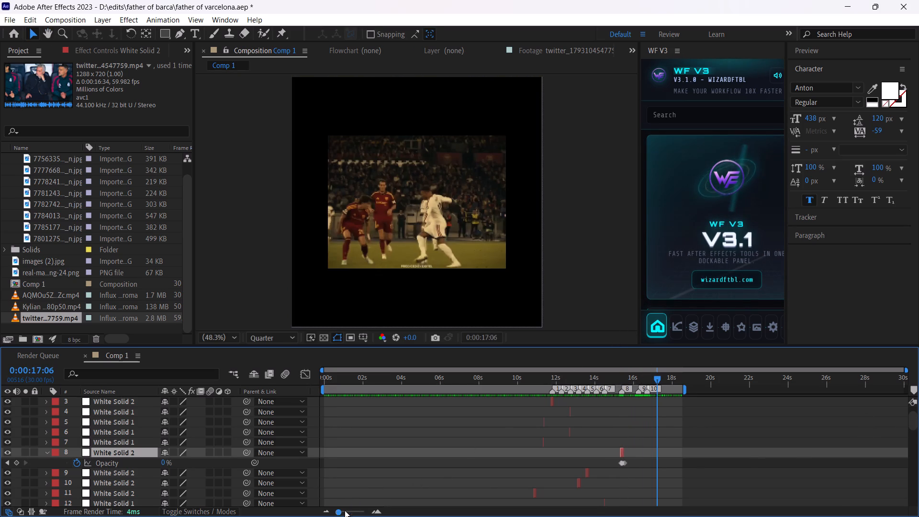
In the Kylian Mbappé footage, mark the dejected Barcelona player shot with in point 0:02:02:06 and out point 0:02:02:16.
{"action": "left_click_drag", "start_coordinate": [347, 512], "coordinate": [362, 508]}
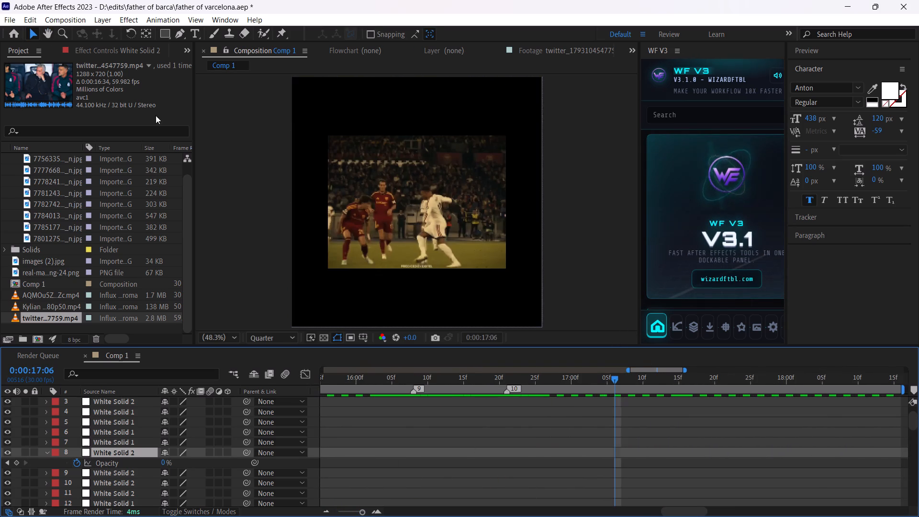
{"action": "left_click", "coordinate": [49, 312]}
{"action": "double_click", "coordinate": [50, 310]}
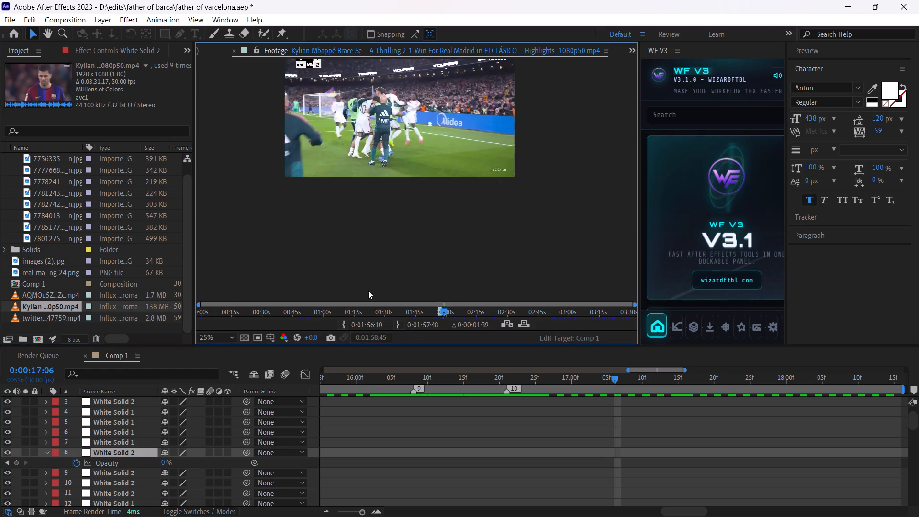
{"action": "left_click_drag", "start_coordinate": [444, 312], "coordinate": [452, 312]}
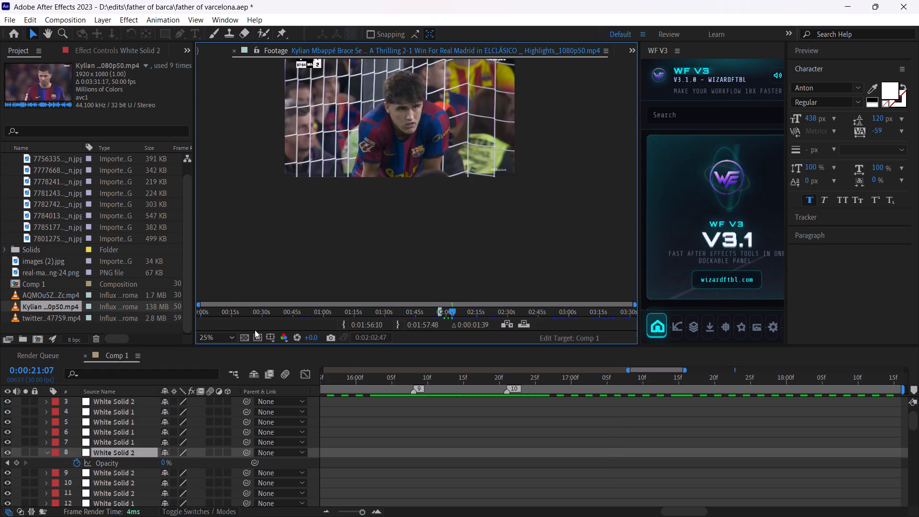
{"action": "left_click", "coordinate": [224, 339]}
{"action": "left_click", "coordinate": [216, 126]}
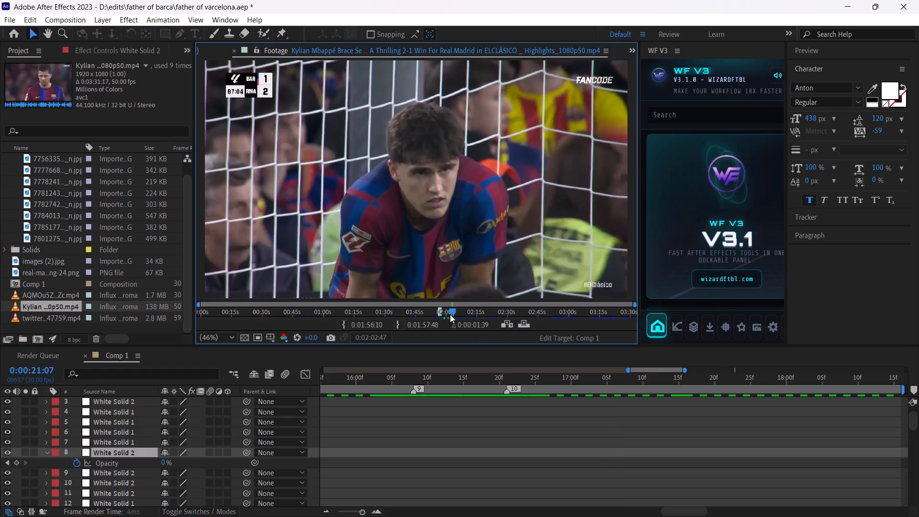
{"action": "left_click", "coordinate": [451, 312]}
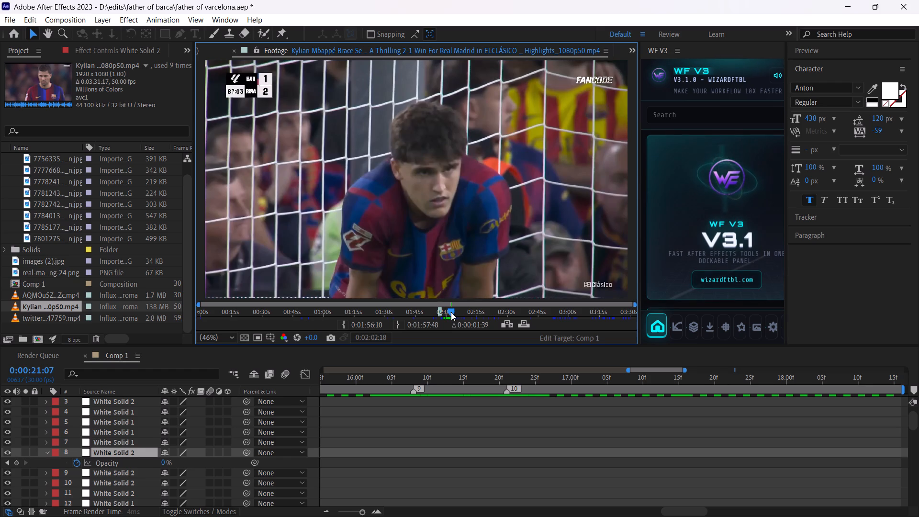
{"action": "key", "text": "ctrl+Left"}
{"action": "key", "text": "ctrl+shift+Left"}
{"action": "key", "text": "ctrl+shift+Left"}
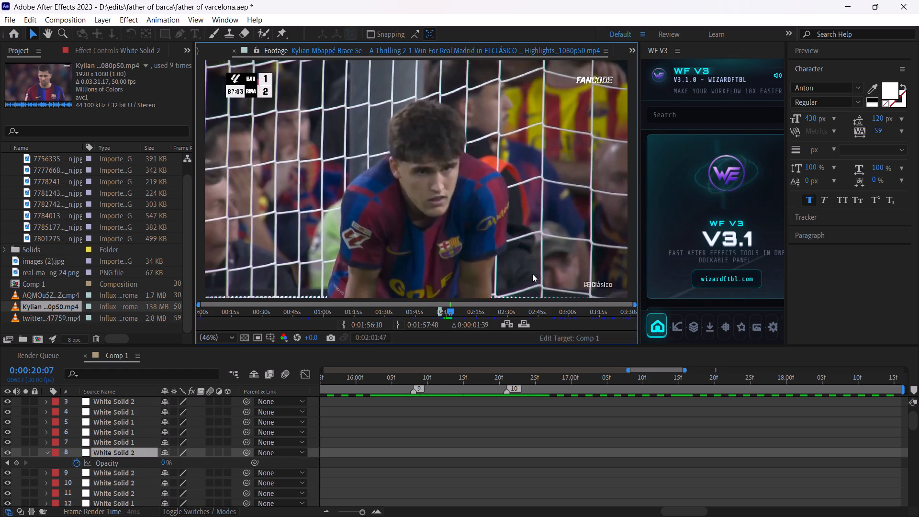
{"action": "key", "text": "ctrl+shift+Right"}
{"action": "key", "text": "ctrl+Left"}
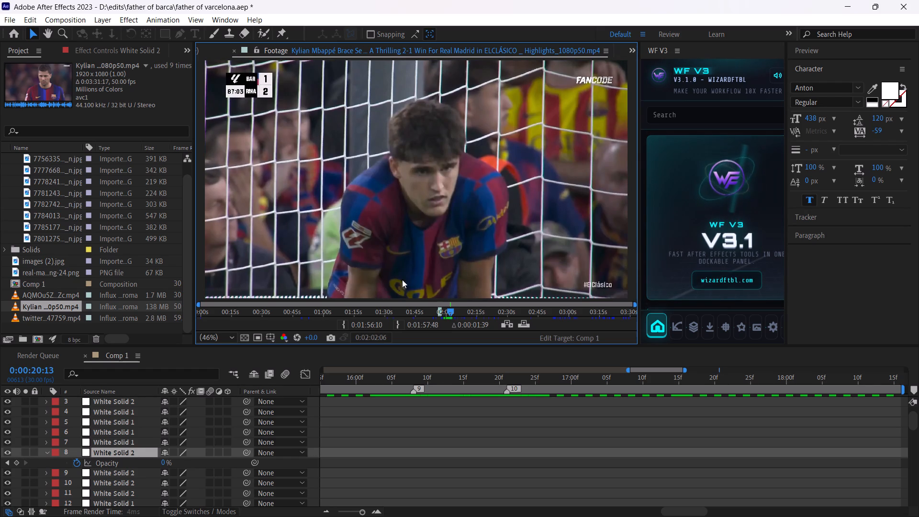
{"action": "left_click", "coordinate": [398, 326]}
{"action": "left_click", "coordinate": [343, 324]}
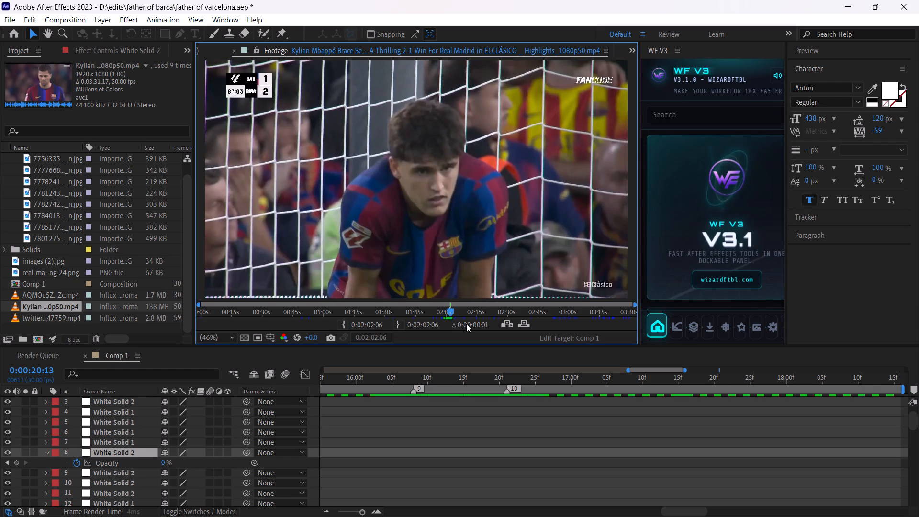
{"action": "key", "text": "ctrl+shift+Right"}
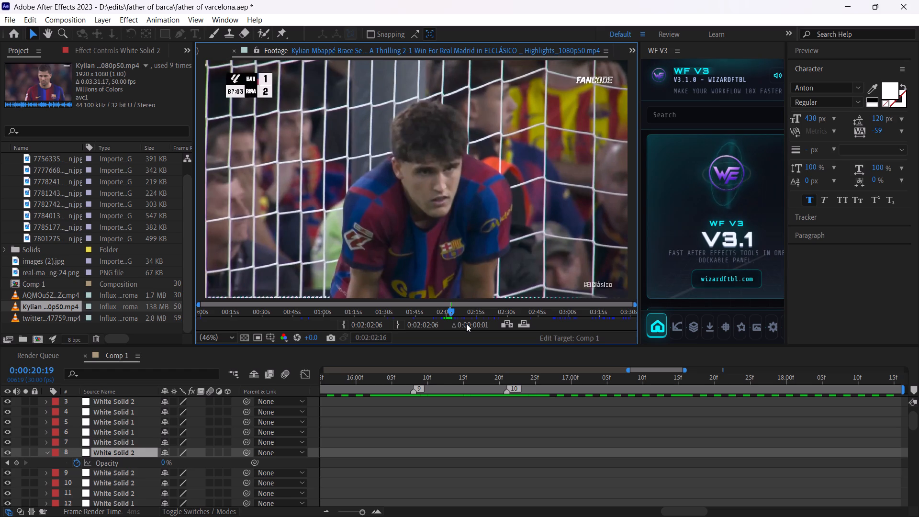
{"action": "left_click", "coordinate": [394, 325]}
Add the marked Kylian clip to Comp 1 directly above the twitter clip layer, starting at marker 9.
{"action": "left_click_drag", "start_coordinate": [49, 309], "coordinate": [493, 404]}
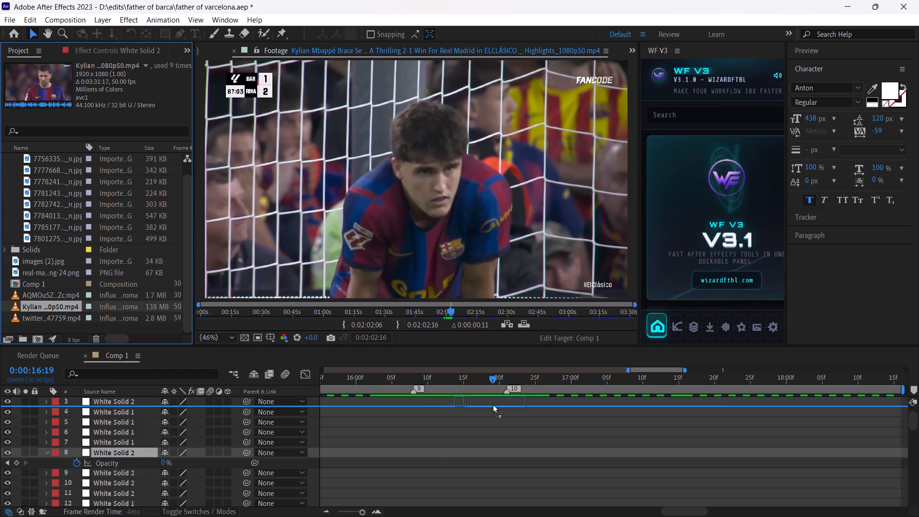
{"action": "left_click_drag", "start_coordinate": [493, 404], "coordinate": [482, 501]}
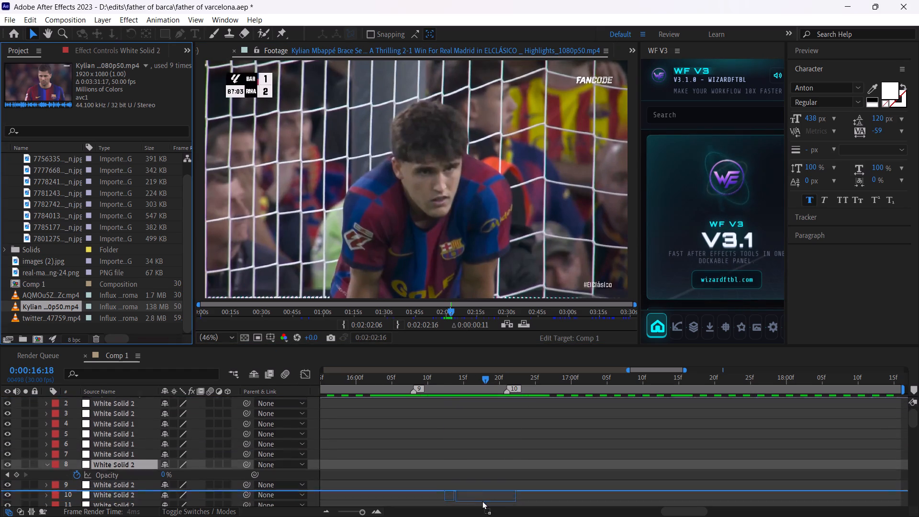
{"action": "left_click_drag", "start_coordinate": [482, 501], "coordinate": [426, 450]}
{"action": "left_click_drag", "start_coordinate": [448, 449], "coordinate": [433, 450]}
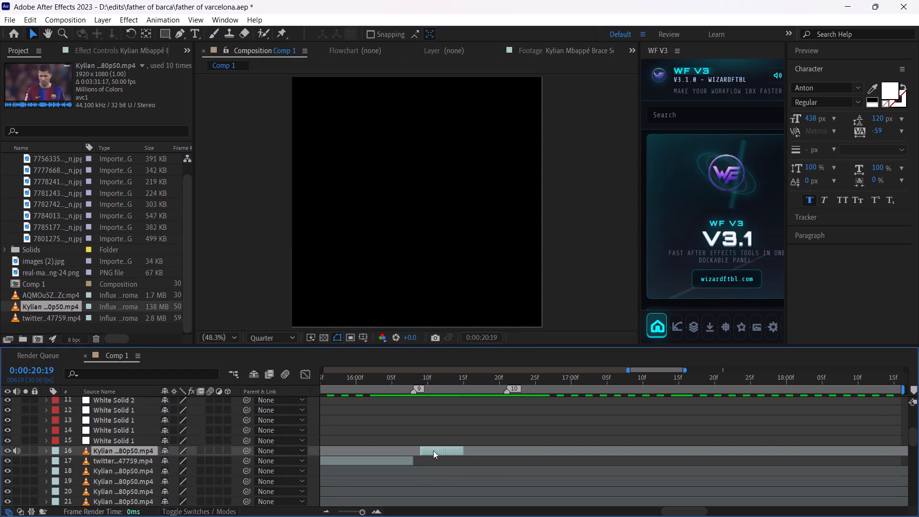
{"action": "left_click_drag", "start_coordinate": [433, 450], "coordinate": [434, 450]}
Extend the new Kylian clip beyond its marked length and trim its end to marker 10 at 0:00:16:21.
{"action": "left_click_drag", "start_coordinate": [453, 447], "coordinate": [516, 452]}
{"action": "left_click", "coordinate": [510, 385]}
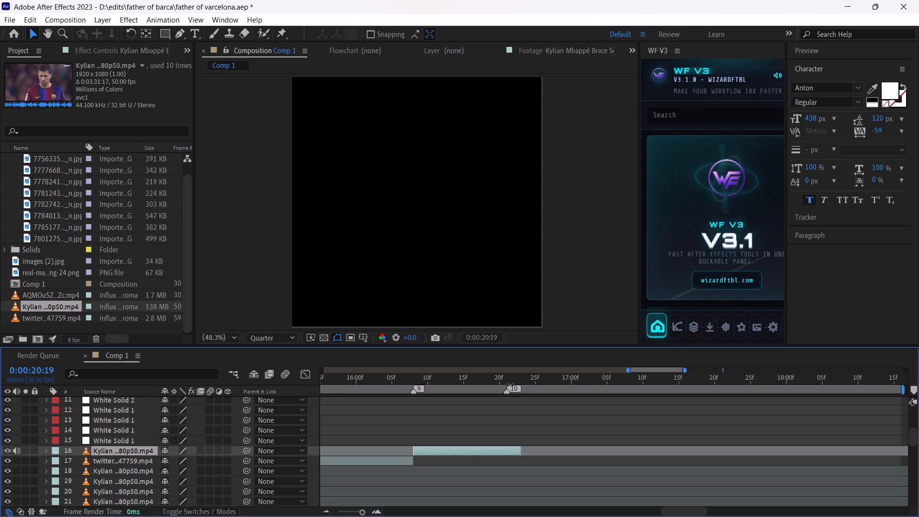
{"action": "left_click", "coordinate": [507, 380]}
{"action": "left_click_drag", "start_coordinate": [520, 450], "coordinate": [513, 454]}
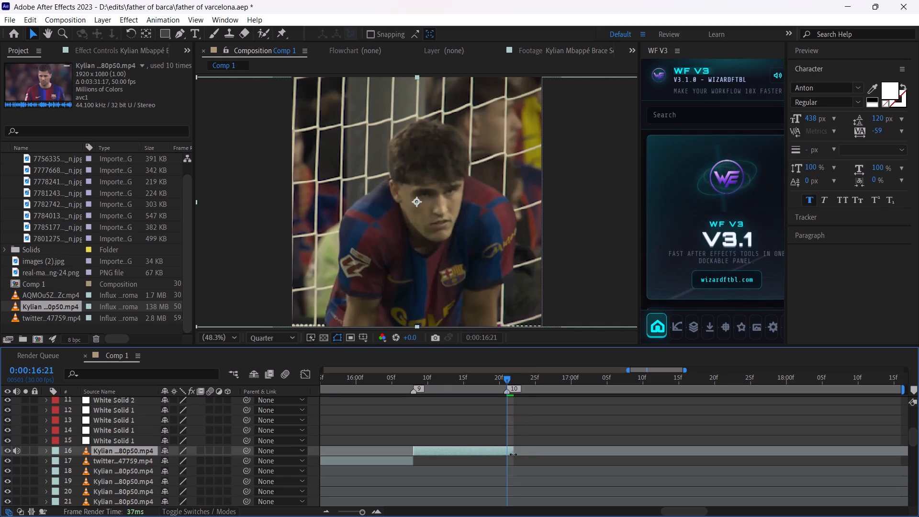
{"action": "left_click_drag", "start_coordinate": [513, 454], "coordinate": [513, 460]}
{"action": "left_click_drag", "start_coordinate": [510, 418], "coordinate": [508, 441]}
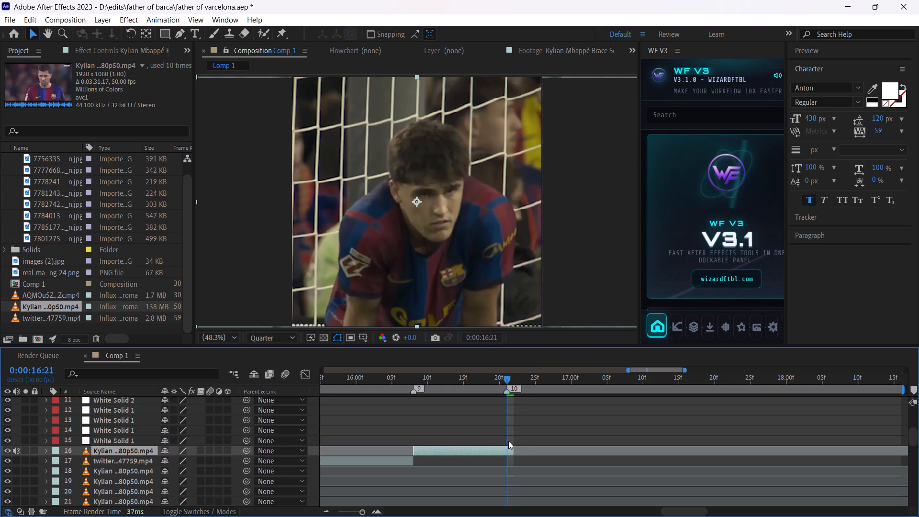
{"action": "left_click_drag", "start_coordinate": [508, 441], "coordinate": [509, 441]}
{"action": "left_click_drag", "start_coordinate": [512, 450], "coordinate": [508, 457]}
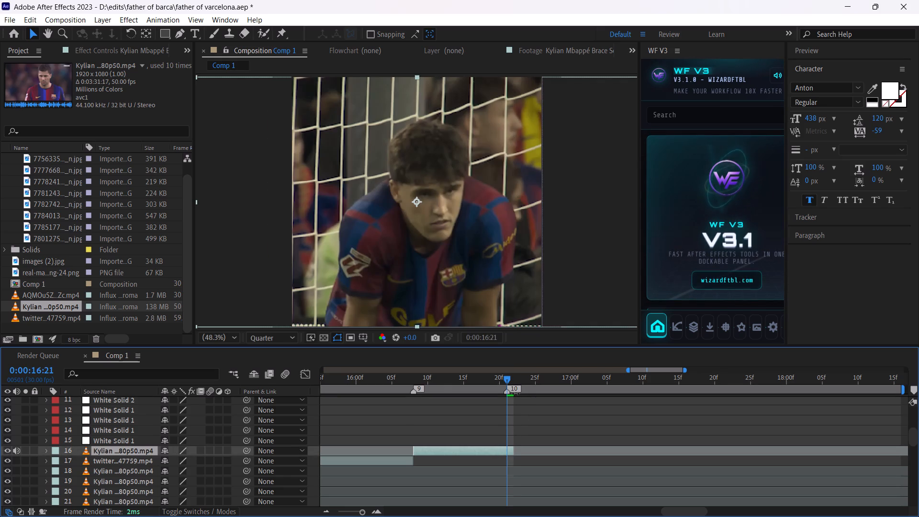
{"action": "left_click_drag", "start_coordinate": [508, 378], "coordinate": [514, 379]}
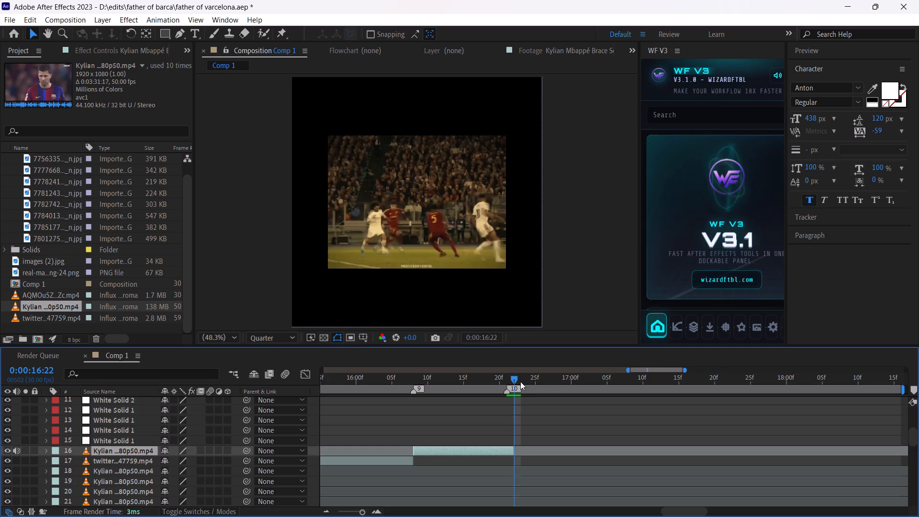
{"action": "left_click_drag", "start_coordinate": [513, 450], "coordinate": [506, 452]}
Move marker 10 one frame later to 0:00:16:22 and extend the Kylian clip's end to meet it.
{"action": "left_click_drag", "start_coordinate": [512, 380], "coordinate": [514, 386]}
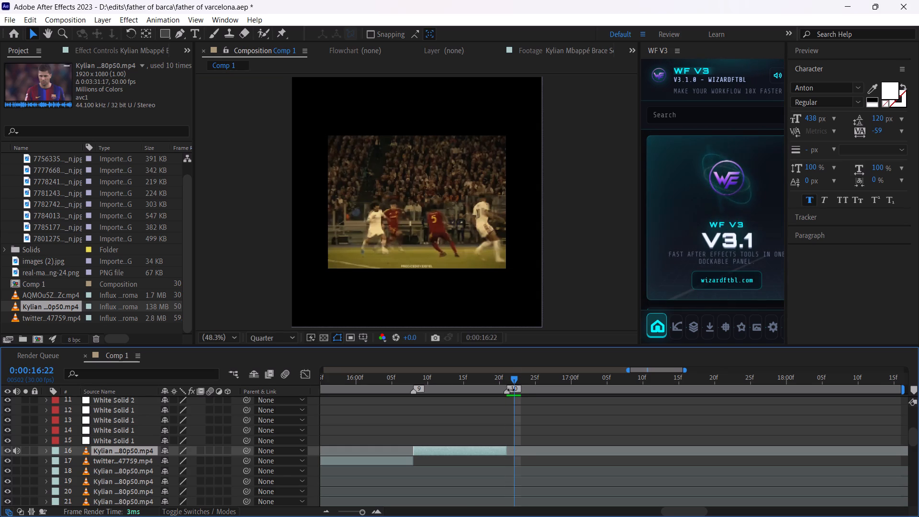
{"action": "left_click_drag", "start_coordinate": [506, 393], "coordinate": [512, 394]}
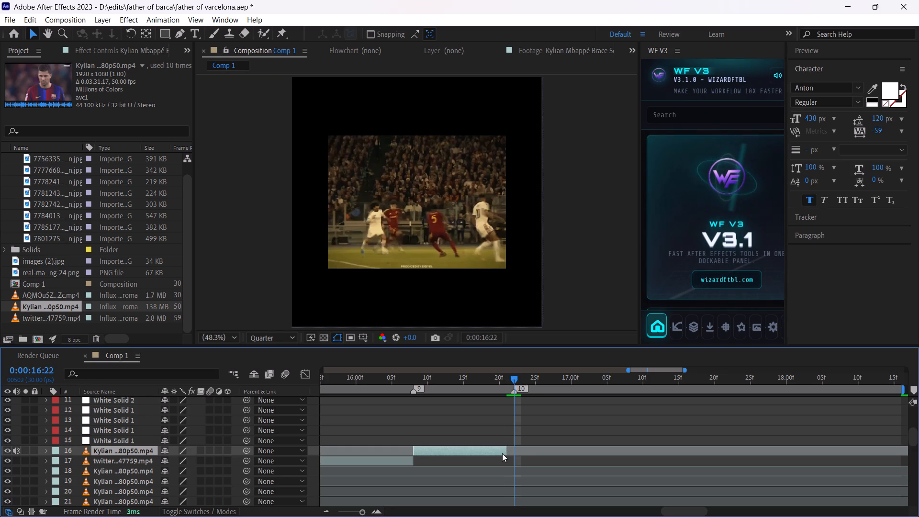
{"action": "left_click_drag", "start_coordinate": [504, 450], "coordinate": [511, 450]}
Preview the new clip between markers 9 and 10, playing from 0:00:15:28 and again from 0:00:15:09.
{"action": "left_click_drag", "start_coordinate": [493, 381], "coordinate": [343, 382]}
{"action": "key", "text": "space"}
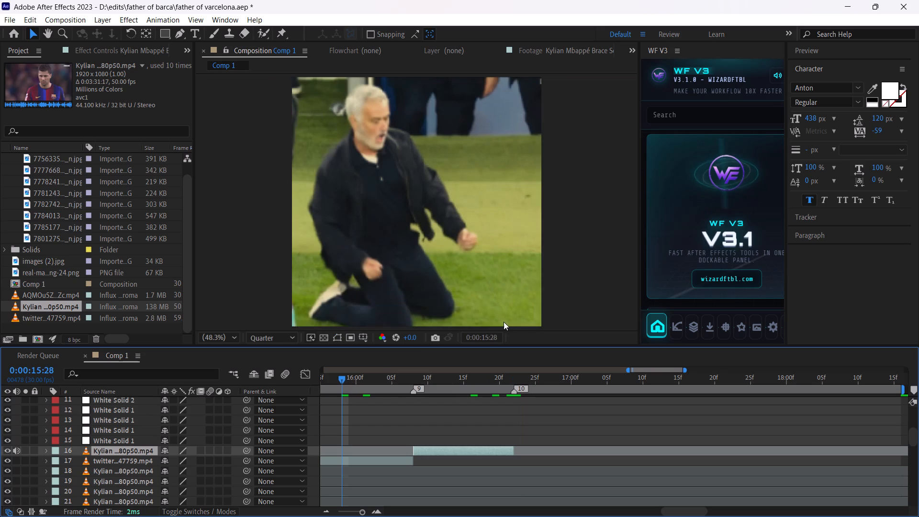
{"action": "key", "text": "space"}
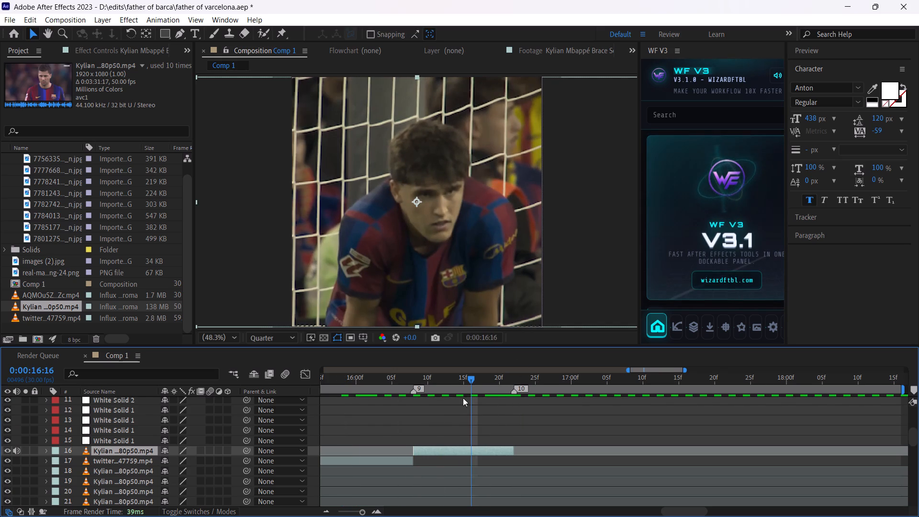
{"action": "left_click_drag", "start_coordinate": [457, 375], "coordinate": [478, 383]}
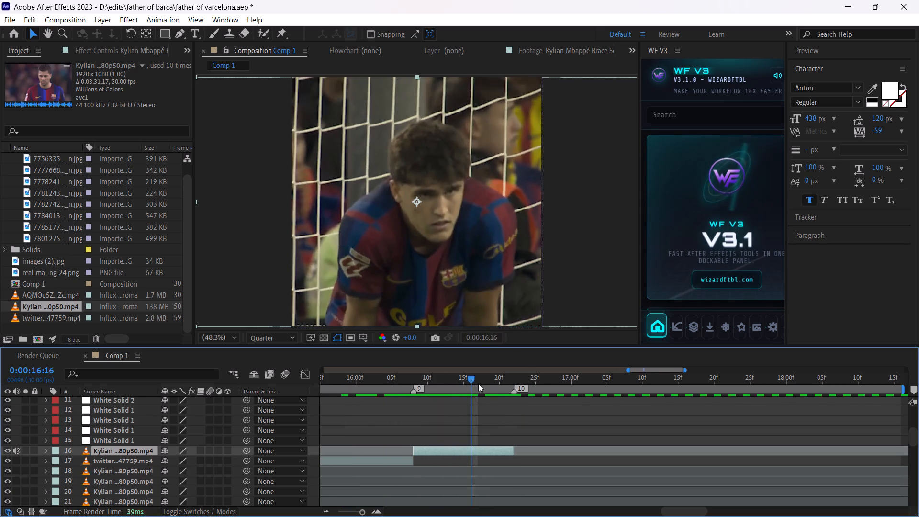
{"action": "left_click_drag", "start_coordinate": [478, 383], "coordinate": [427, 387]}
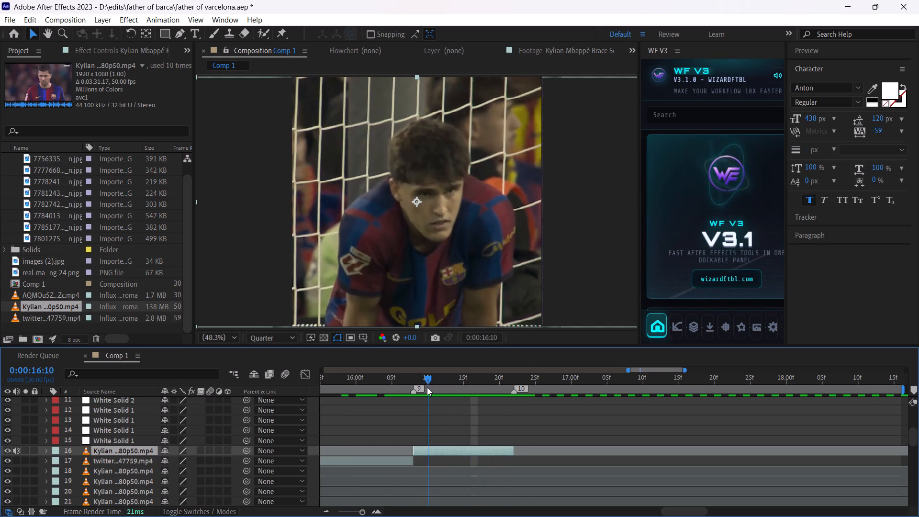
{"action": "left_click_drag", "start_coordinate": [427, 387], "coordinate": [437, 389]}
{"action": "key", "text": "space"}
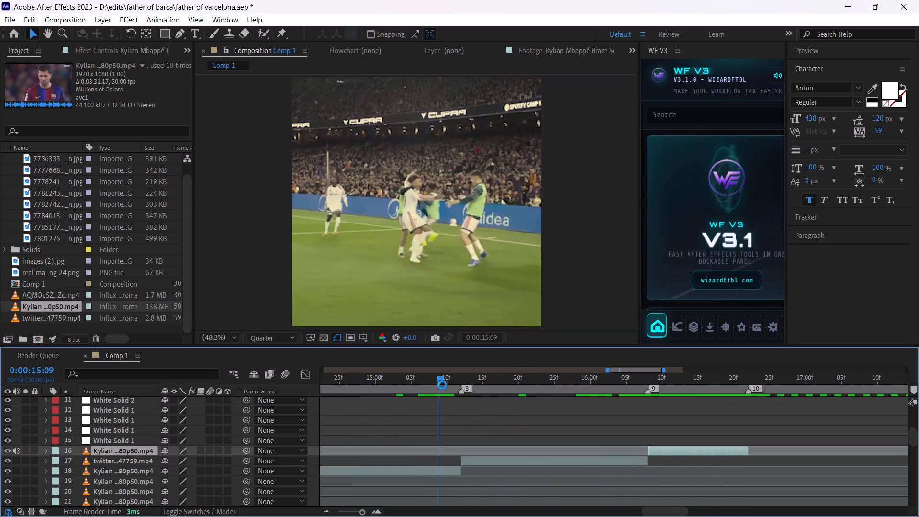
{"action": "key", "text": "space"}
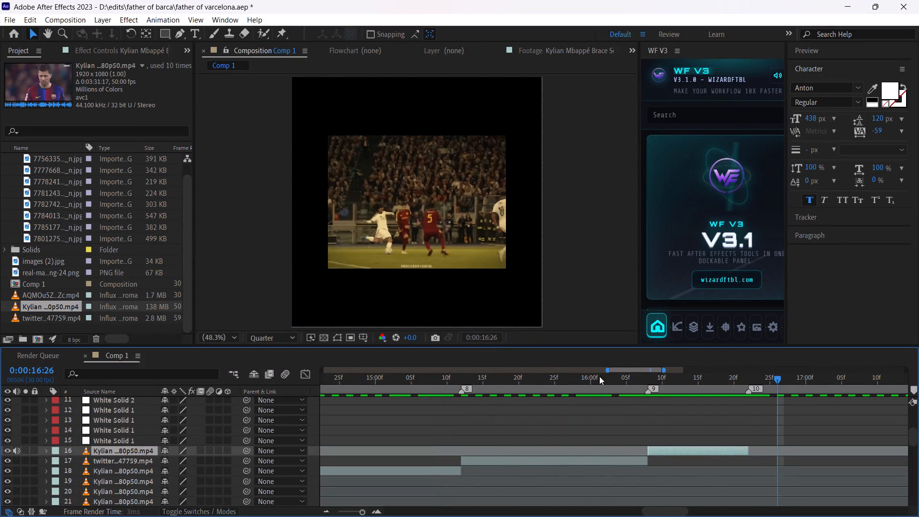
Mute the audio of the new Kylian clip between markers 9 and 10.
{"action": "left_click", "coordinate": [21, 452]}
{"action": "left_click", "coordinate": [14, 452]}
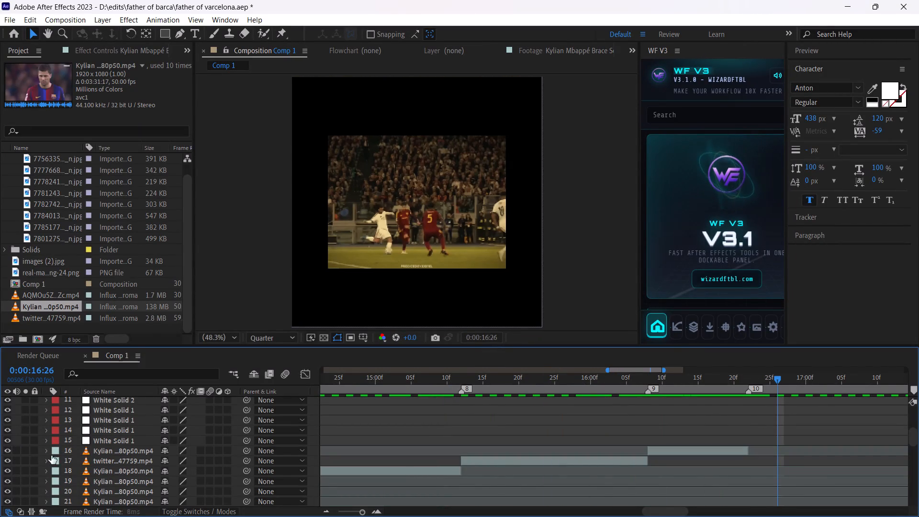
Duplicate the two White Solid 1 layers at marker 7 and stack both copies together above the originals.
{"action": "left_click", "coordinate": [356, 515]}
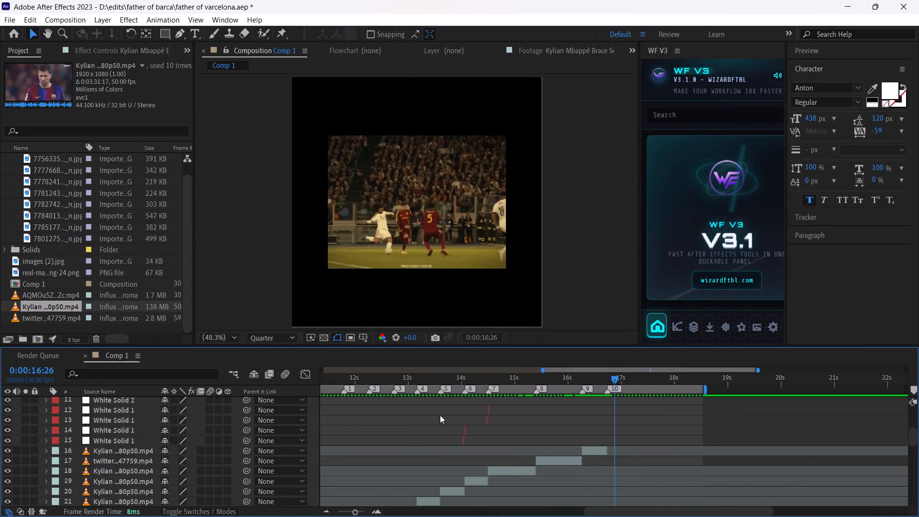
{"action": "left_click", "coordinate": [120, 422]}
{"action": "left_click", "coordinate": [131, 408], "text": "shift"}
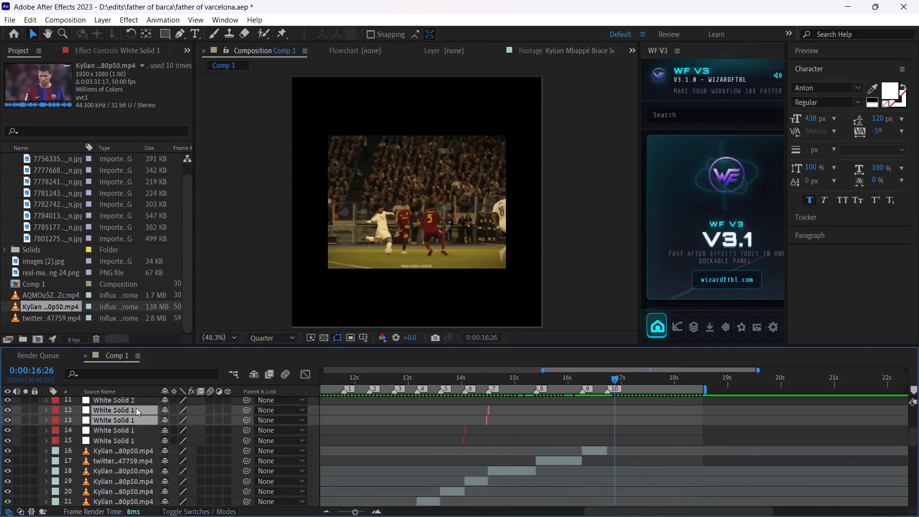
{"action": "key", "text": "ctrl+d"}
{"action": "left_click_drag", "start_coordinate": [142, 431], "coordinate": [140, 414]}
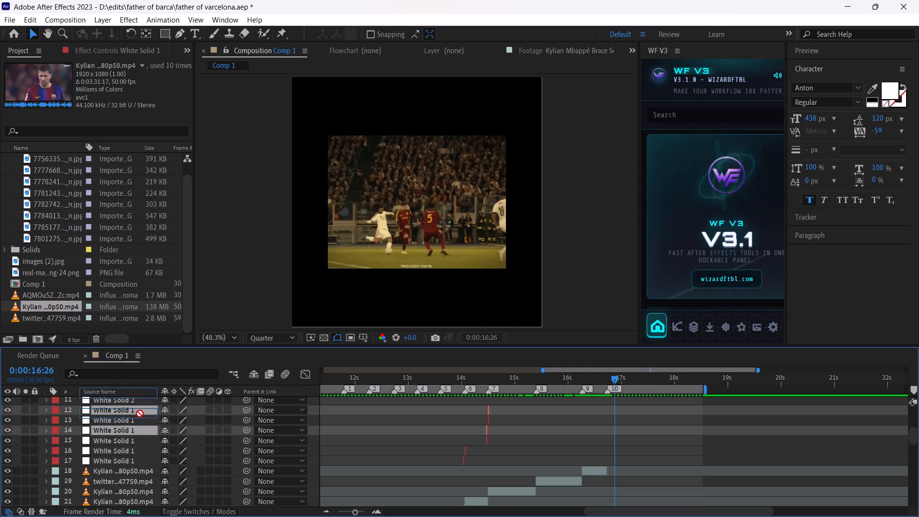
{"action": "left_click_drag", "start_coordinate": [140, 414], "coordinate": [146, 440]}
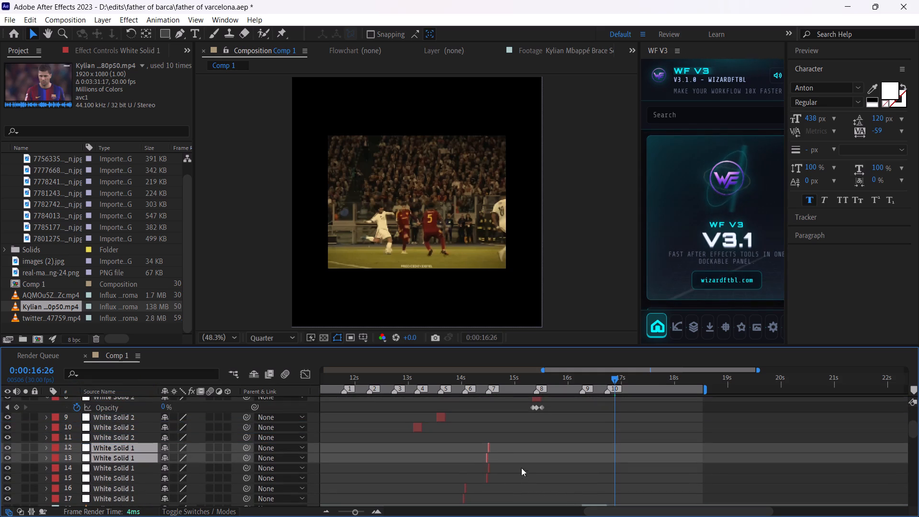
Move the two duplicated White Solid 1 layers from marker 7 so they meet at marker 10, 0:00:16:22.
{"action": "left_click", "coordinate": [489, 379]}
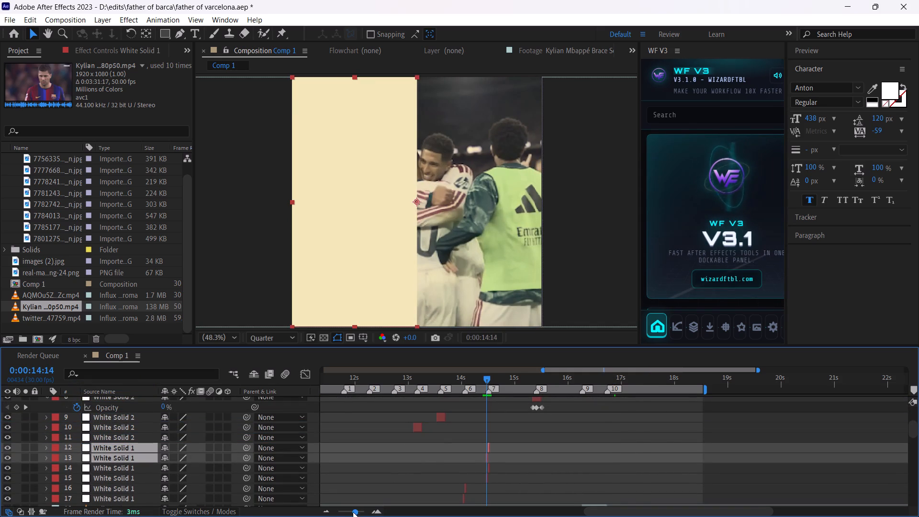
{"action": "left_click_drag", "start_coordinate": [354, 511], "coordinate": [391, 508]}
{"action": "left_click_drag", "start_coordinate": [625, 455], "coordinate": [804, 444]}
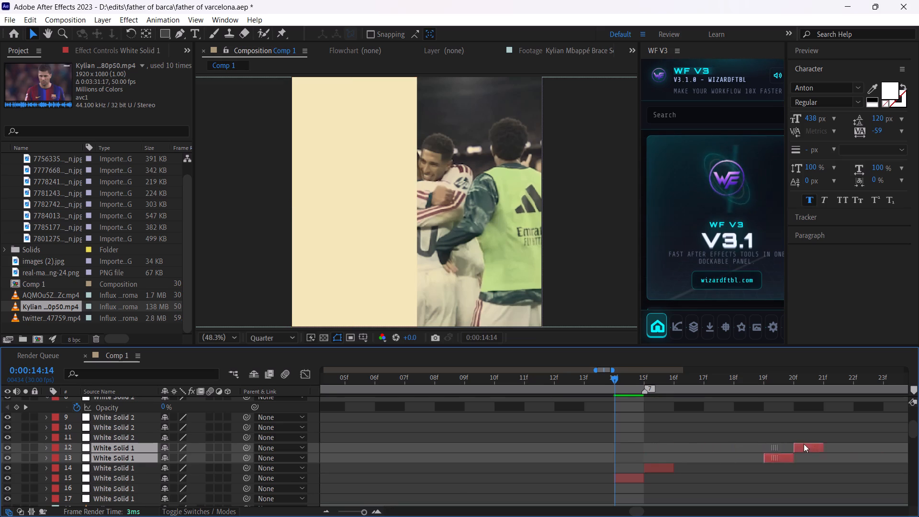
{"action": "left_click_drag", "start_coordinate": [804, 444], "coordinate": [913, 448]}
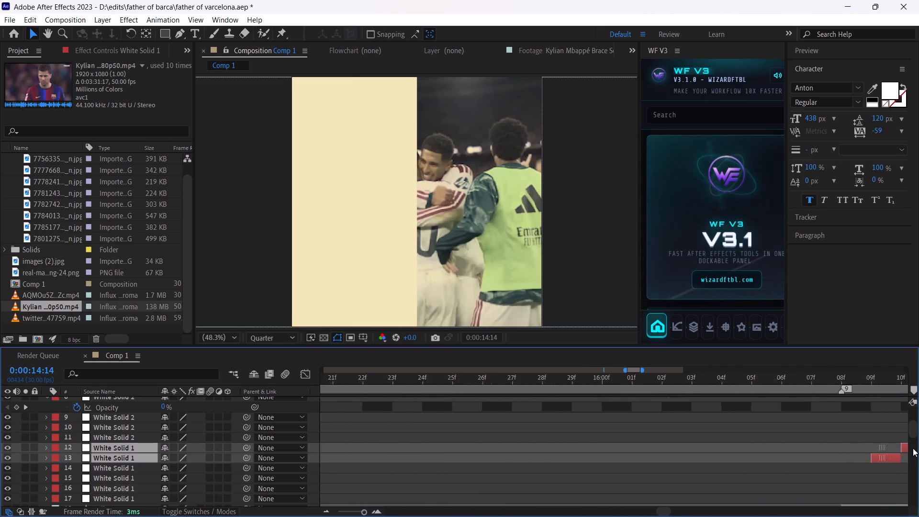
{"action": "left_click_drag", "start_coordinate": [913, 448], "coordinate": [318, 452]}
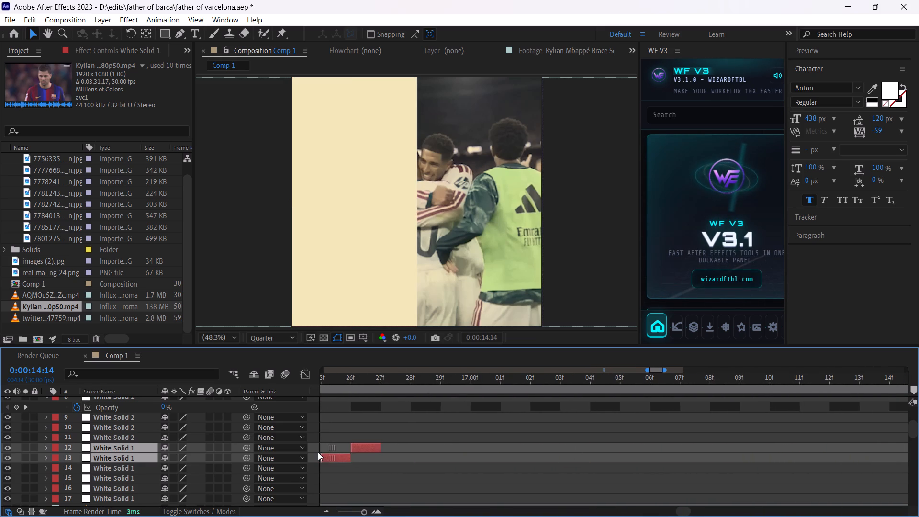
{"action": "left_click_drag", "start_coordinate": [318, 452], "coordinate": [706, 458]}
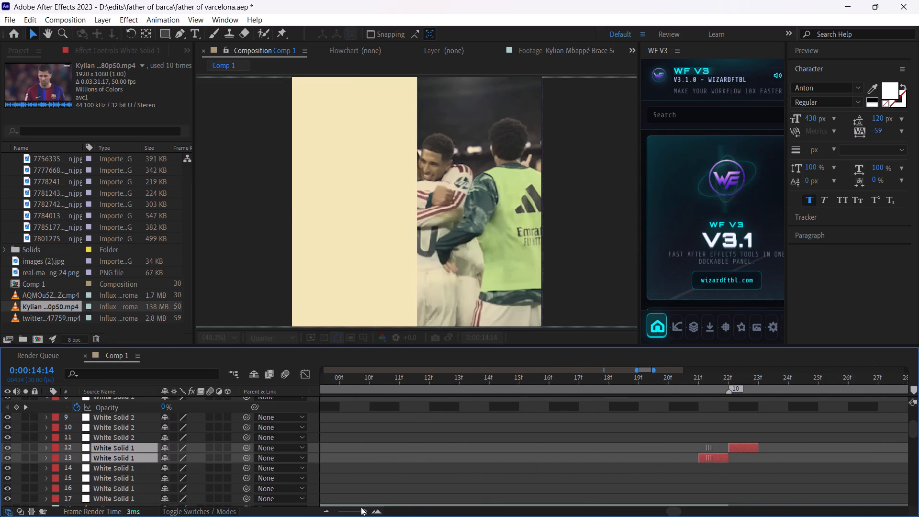
Move both duplicated White Solid 1 layers so they meet at marker 9, 0:00:16:08, where the Kylian clip starts.
{"action": "left_click", "coordinate": [361, 512]}
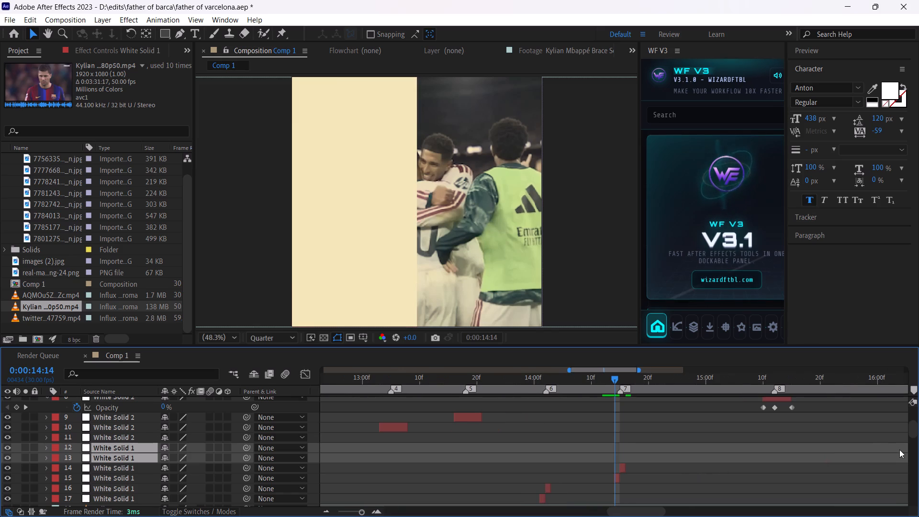
{"action": "left_click_drag", "start_coordinate": [839, 378], "coordinate": [636, 399]}
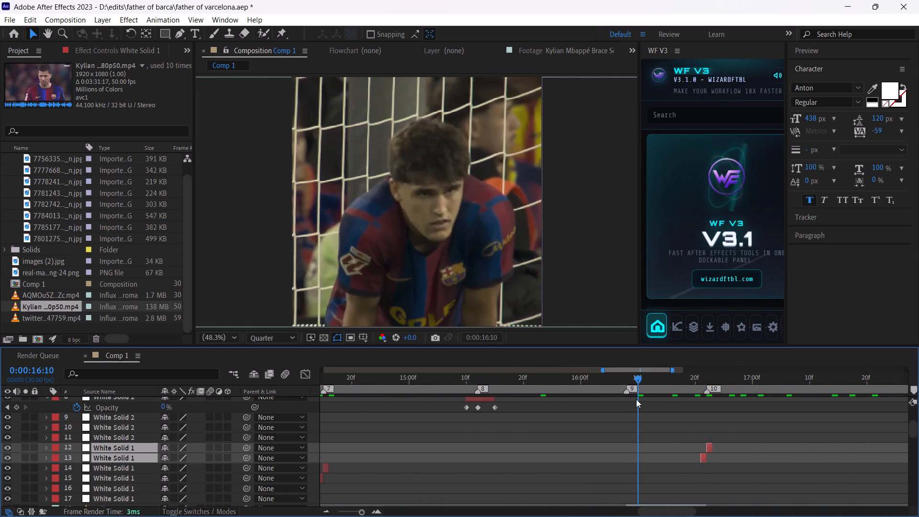
{"action": "left_click_drag", "start_coordinate": [636, 399], "coordinate": [628, 400]}
{"action": "left_click_drag", "start_coordinate": [913, 428], "coordinate": [908, 435]}
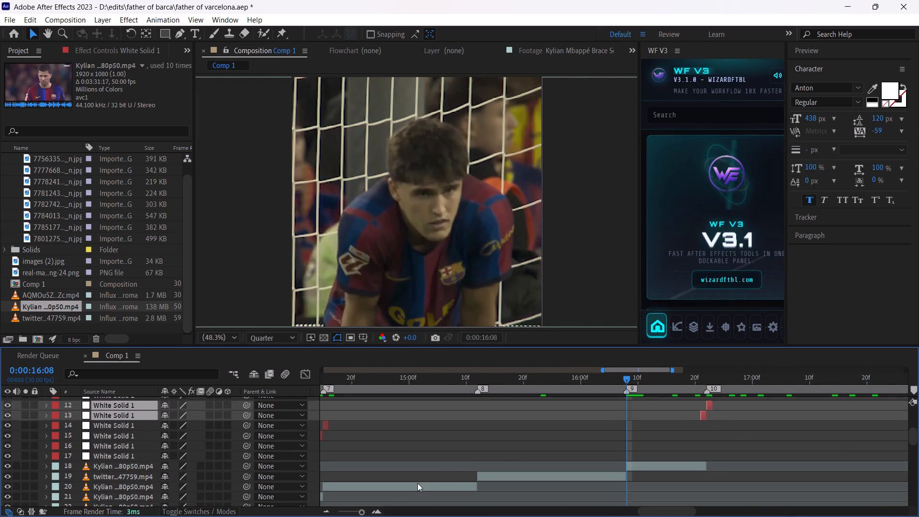
{"action": "left_click_drag", "start_coordinate": [360, 514], "coordinate": [368, 513]}
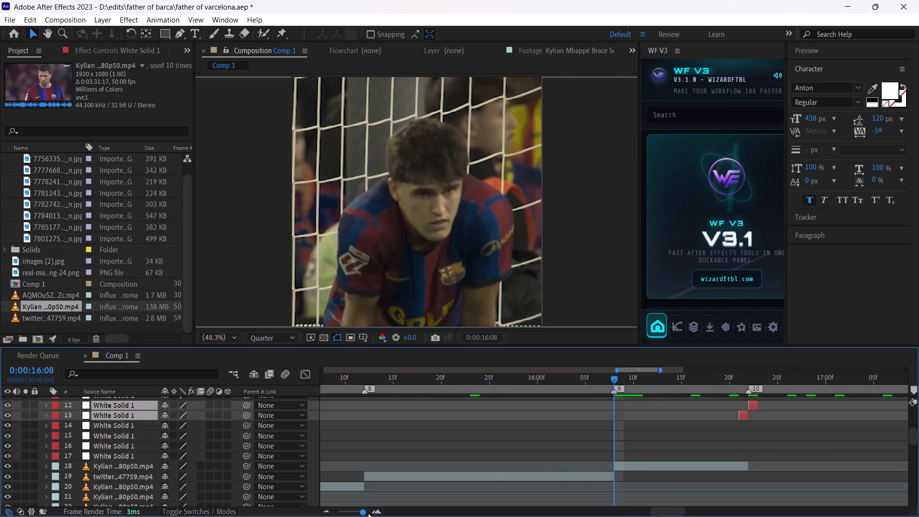
{"action": "left_click_drag", "start_coordinate": [368, 513], "coordinate": [366, 513]}
{"action": "left_click_drag", "start_coordinate": [687, 379], "coordinate": [689, 419]}
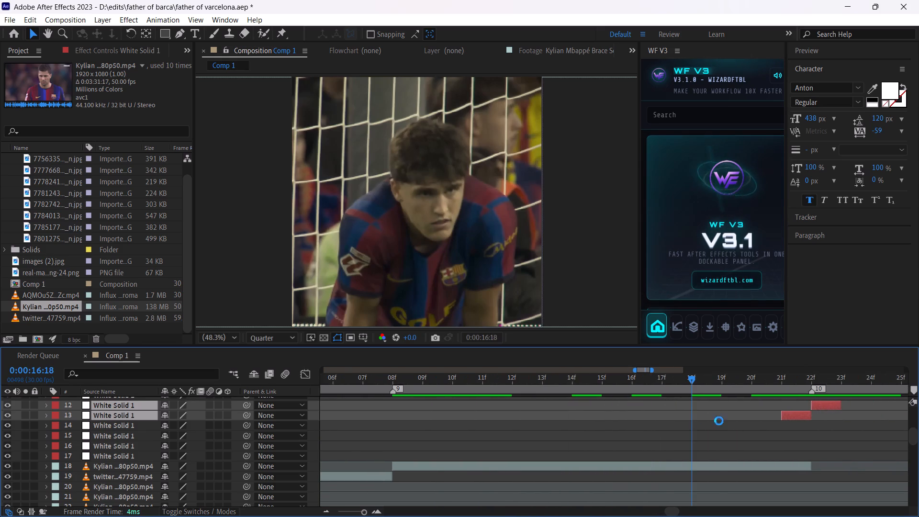
{"action": "left_click_drag", "start_coordinate": [796, 418], "coordinate": [379, 429]}
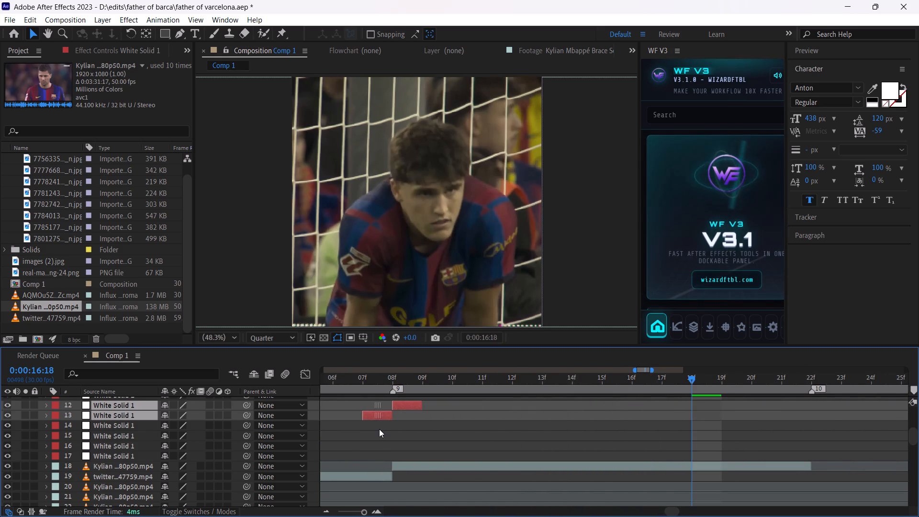
{"action": "left_click_drag", "start_coordinate": [379, 429], "coordinate": [380, 429]}
Preview the flash at marker 9, playing from 0:00:16:06.
{"action": "left_click_drag", "start_coordinate": [386, 384], "coordinate": [333, 386]}
{"action": "key", "text": "space"}
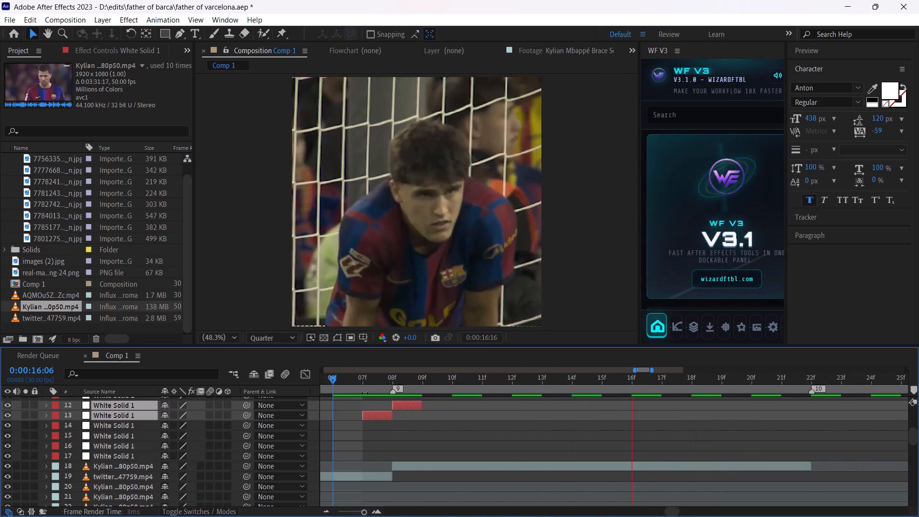
{"action": "key", "text": "space"}
Add composition marker 11 on the beat at 0:00:17:04.
{"action": "left_click_drag", "start_coordinate": [366, 512], "coordinate": [346, 512]}
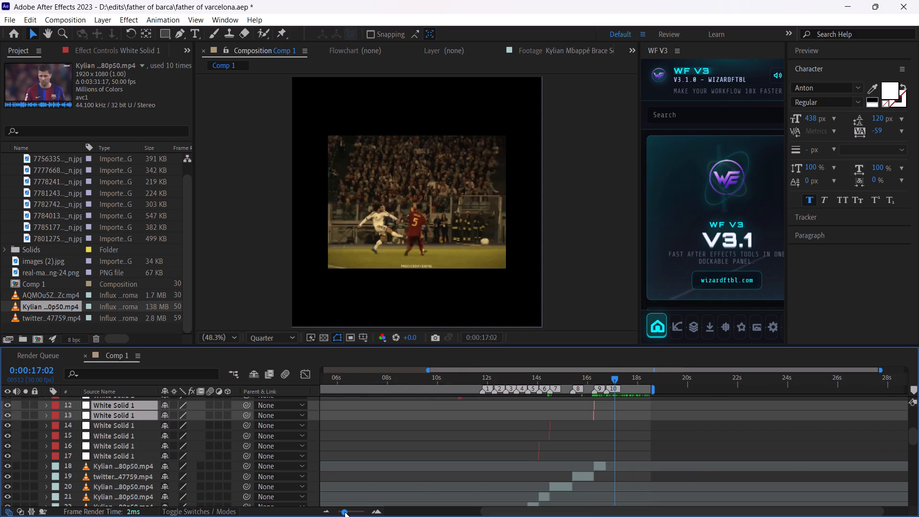
{"action": "left_click_drag", "start_coordinate": [346, 512], "coordinate": [363, 507]}
{"action": "left_click_drag", "start_coordinate": [614, 378], "coordinate": [621, 378]}
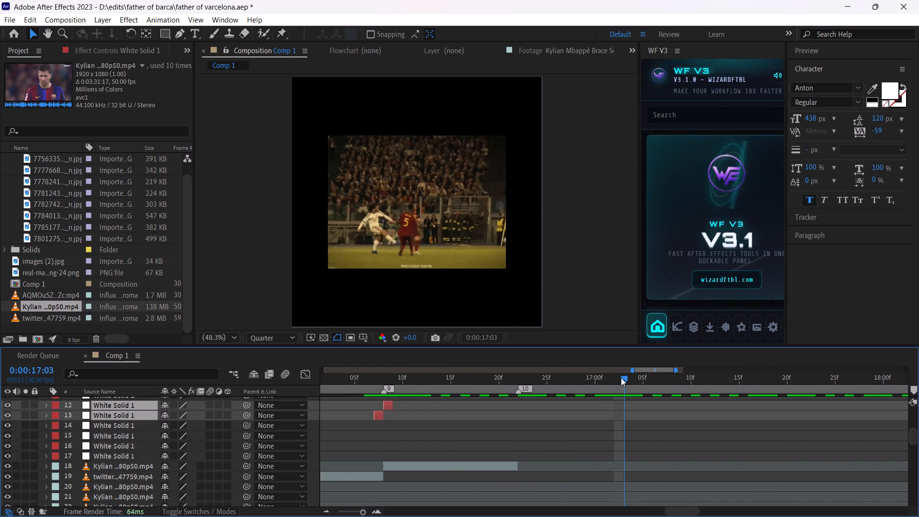
{"action": "left_click_drag", "start_coordinate": [621, 378], "coordinate": [627, 380]}
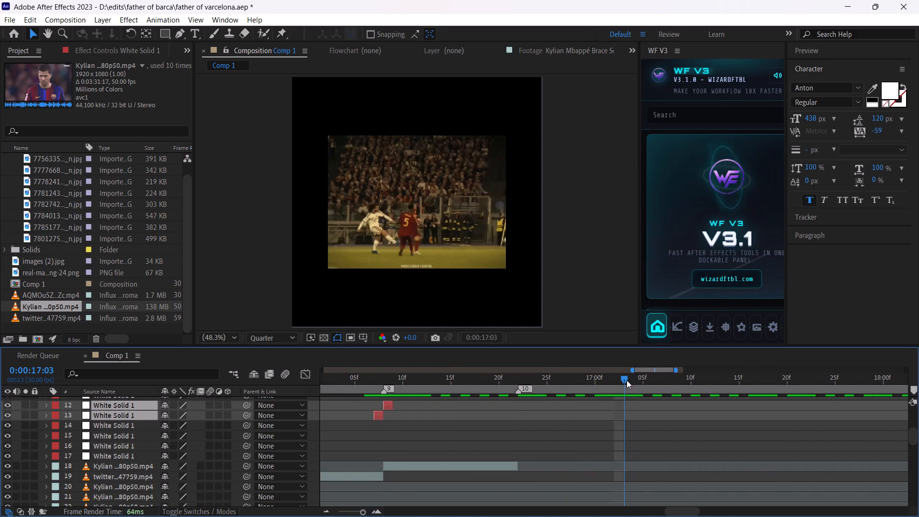
{"action": "left_click_drag", "start_coordinate": [627, 380], "coordinate": [628, 380]}
{"action": "left_click", "coordinate": [914, 393]}
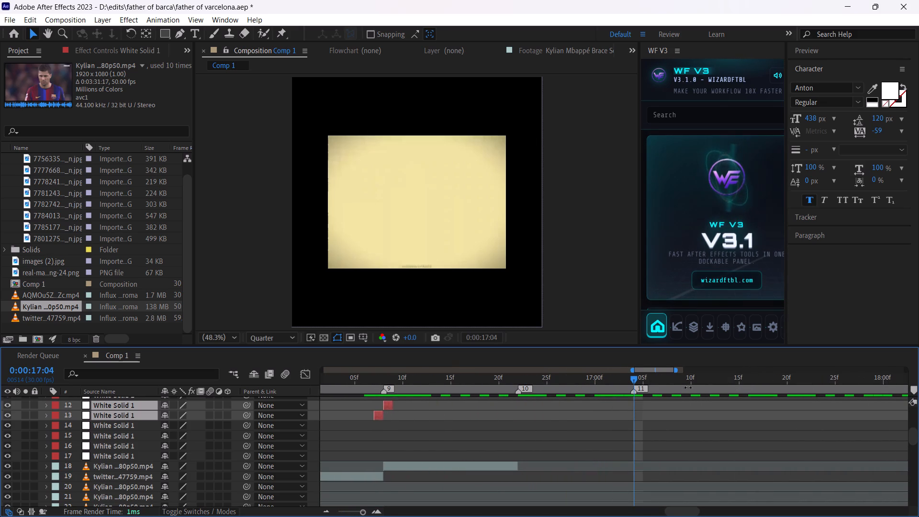
Set the Kylian source footage's in point to 0:02:07:17 and out point to 0:02:09:04, covering the team celebration.
{"action": "left_click_drag", "start_coordinate": [594, 375], "coordinate": [514, 383]}
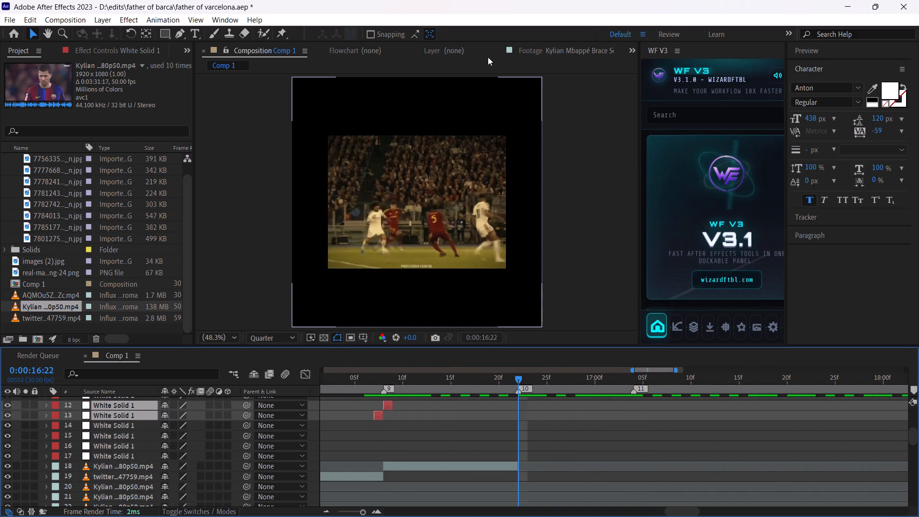
{"action": "left_click", "coordinate": [546, 51]}
{"action": "left_click_drag", "start_coordinate": [449, 312], "coordinate": [460, 312]}
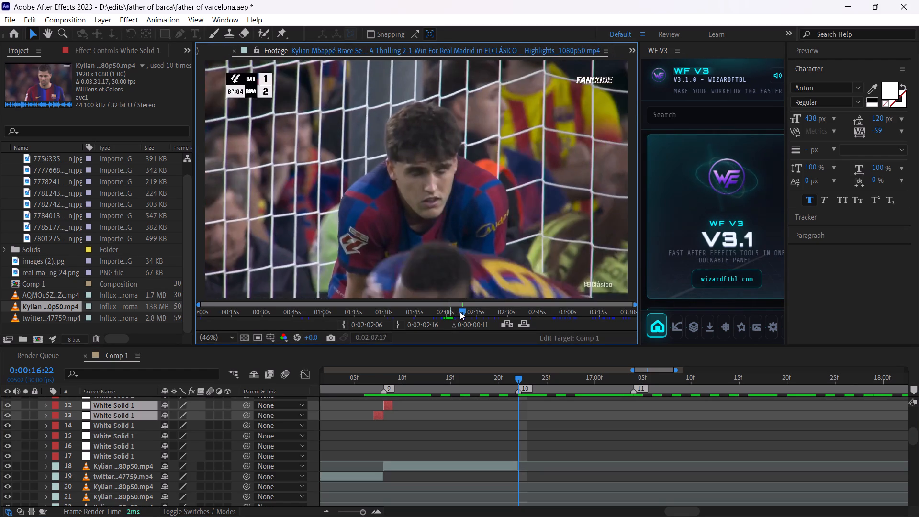
{"action": "left_click_drag", "start_coordinate": [460, 312], "coordinate": [467, 312]}
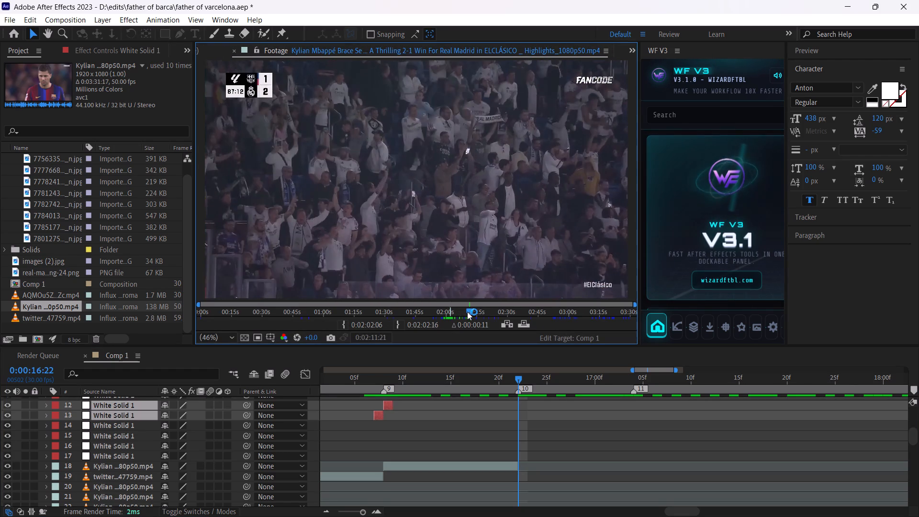
{"action": "left_click_drag", "start_coordinate": [467, 312], "coordinate": [469, 311]}
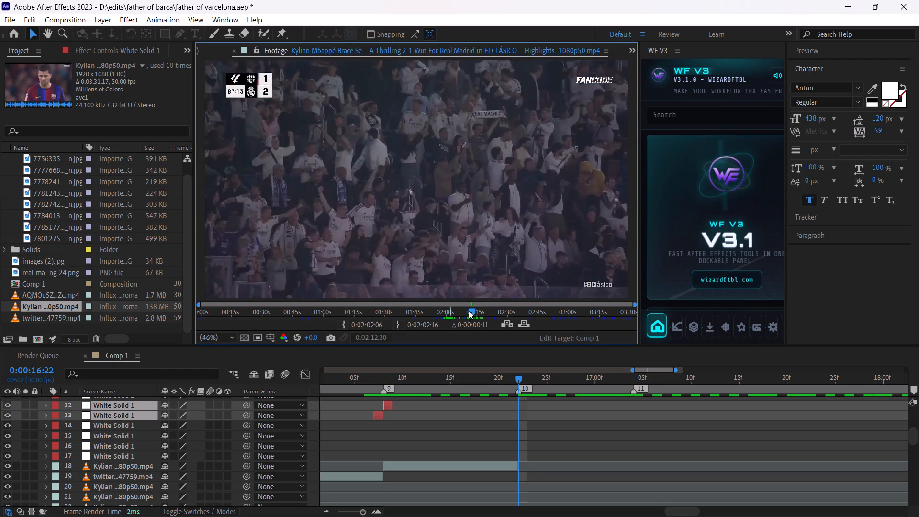
{"action": "left_click_drag", "start_coordinate": [469, 311], "coordinate": [462, 312]}
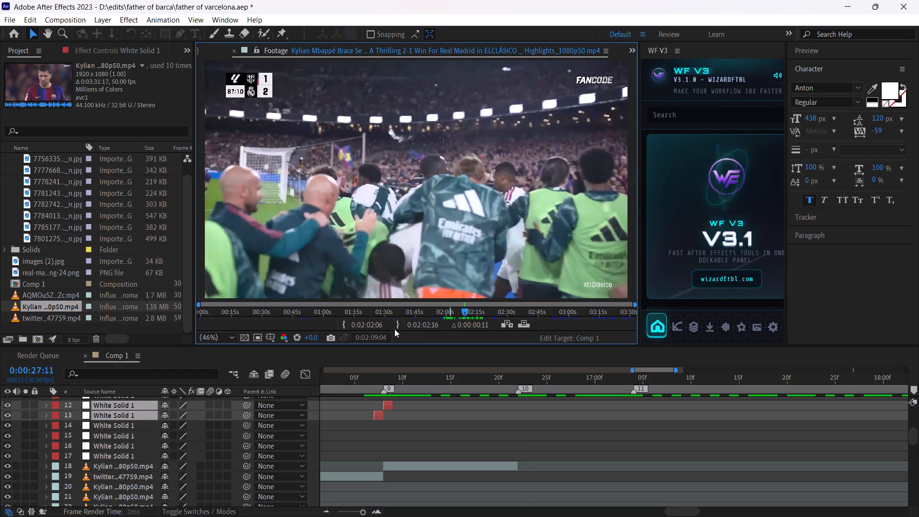
{"action": "left_click", "coordinate": [394, 329]}
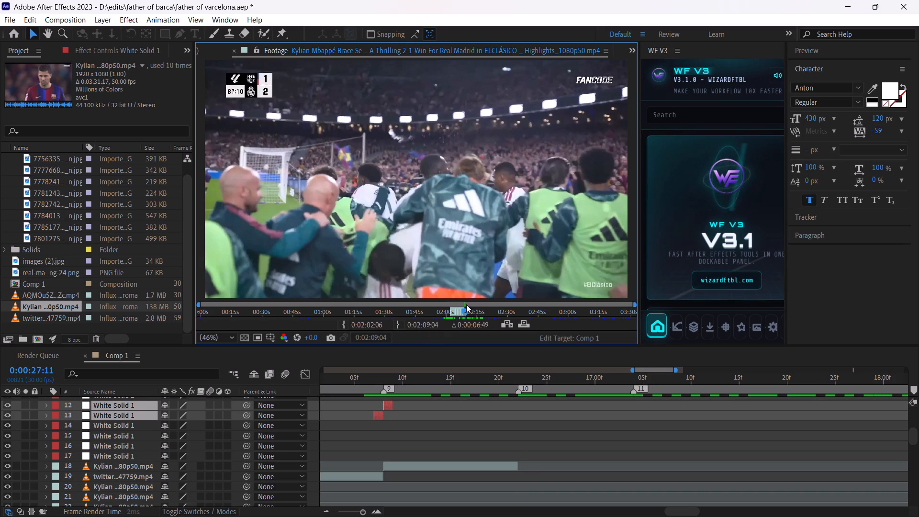
{"action": "left_click", "coordinate": [463, 311]}
{"action": "left_click", "coordinate": [343, 328]}
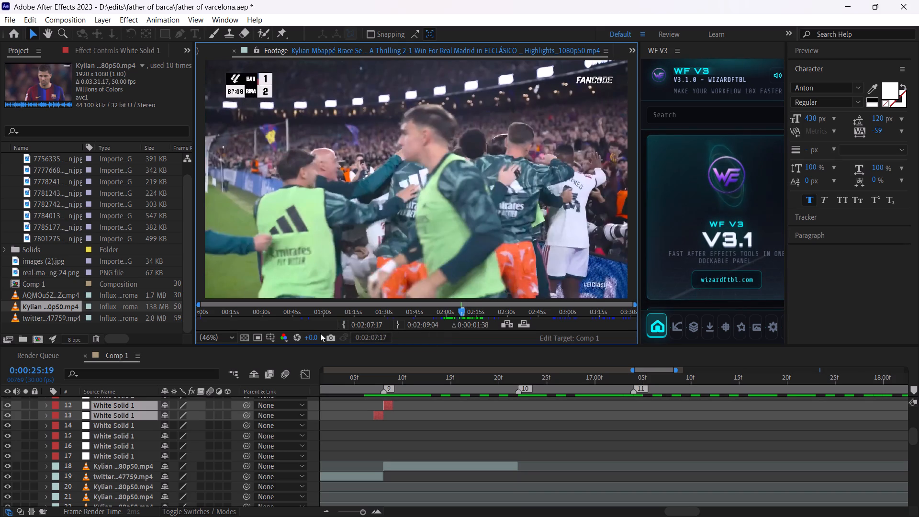
Add the marked Kylian footage below the white solids, starting at marker 10, and cut off everything past marker 11.
{"action": "left_click_drag", "start_coordinate": [64, 308], "coordinate": [534, 459]}
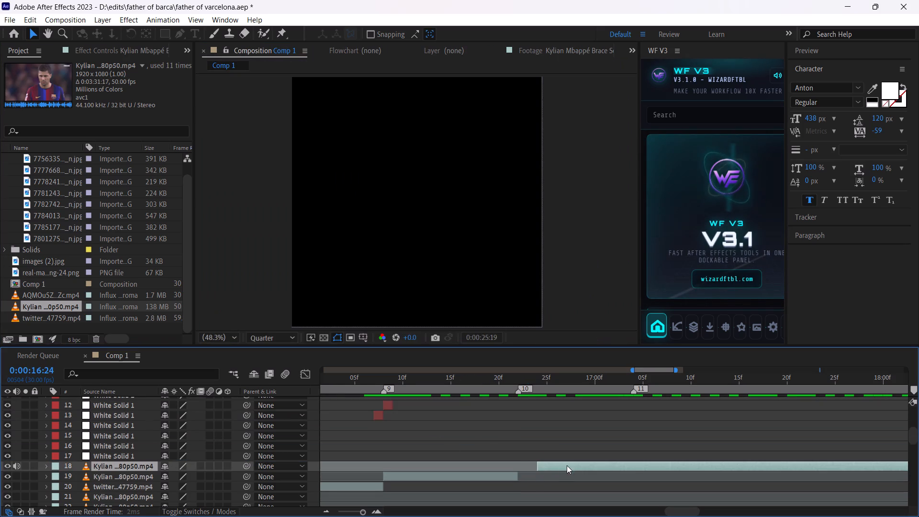
{"action": "left_click_drag", "start_coordinate": [566, 463], "coordinate": [545, 463]}
{"action": "left_click_drag", "start_coordinate": [516, 379], "coordinate": [555, 382]}
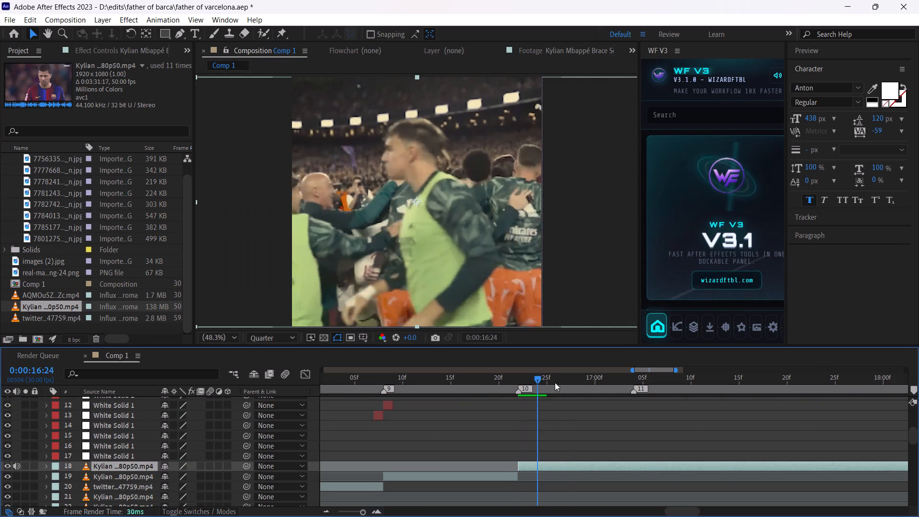
{"action": "left_click_drag", "start_coordinate": [555, 382], "coordinate": [632, 393]}
{"action": "key", "text": "ctrl+shift+d"}
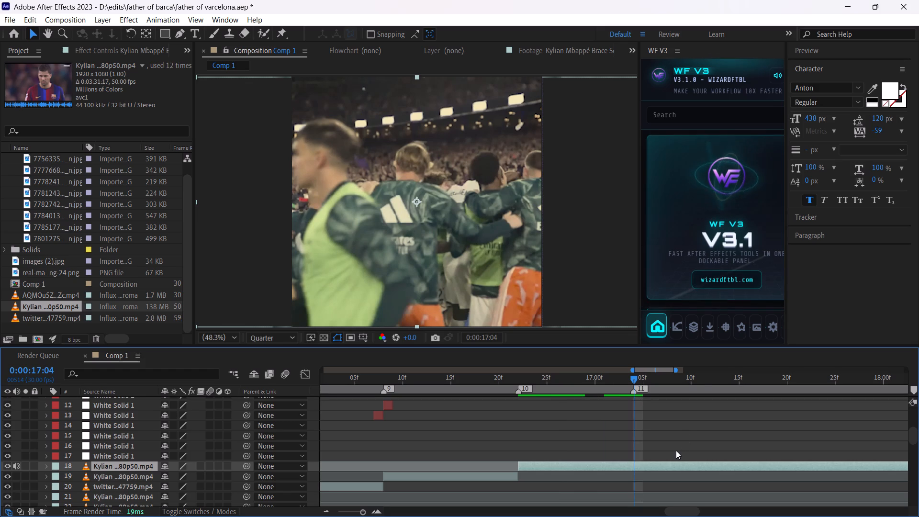
{"action": "key", "text": "Delete"}
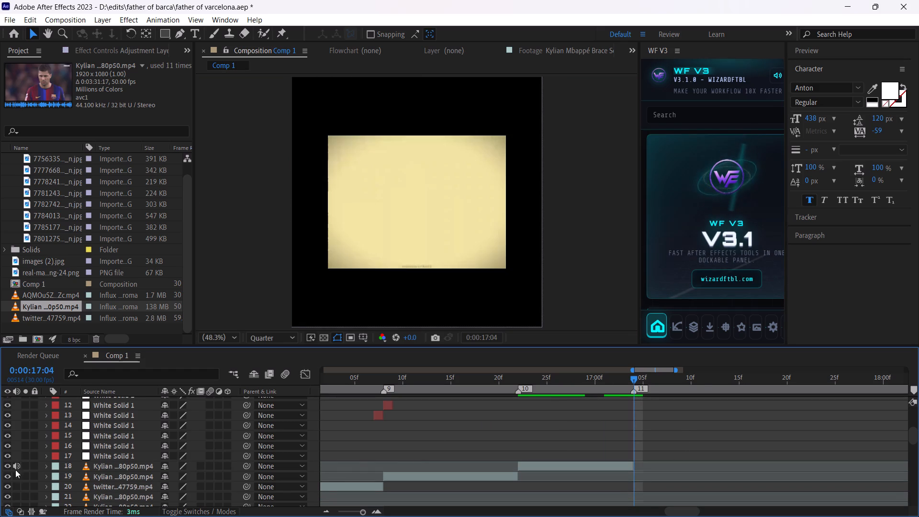
Mute the audio of the new Kylian clip between markers 10 and 11.
{"action": "left_click", "coordinate": [19, 468]}
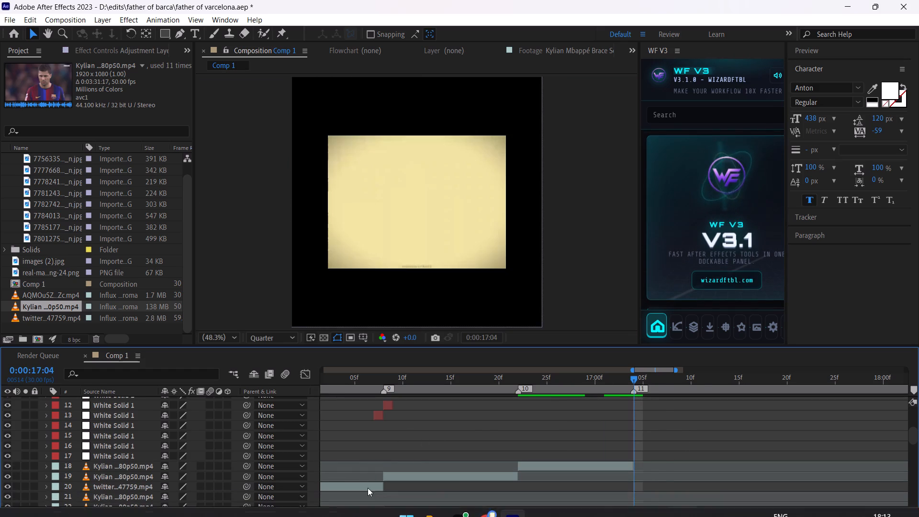
Duplicate the White Solid 2 flash at marker 8 and move the copy so its middle opacity keyframe sits on marker 11.
{"action": "left_click", "coordinate": [361, 513]}
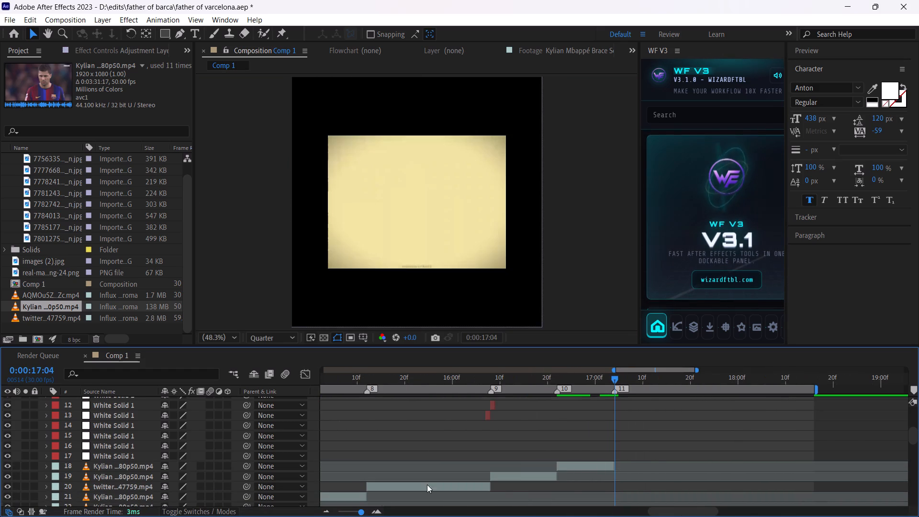
{"action": "left_click_drag", "start_coordinate": [913, 439], "coordinate": [907, 427]}
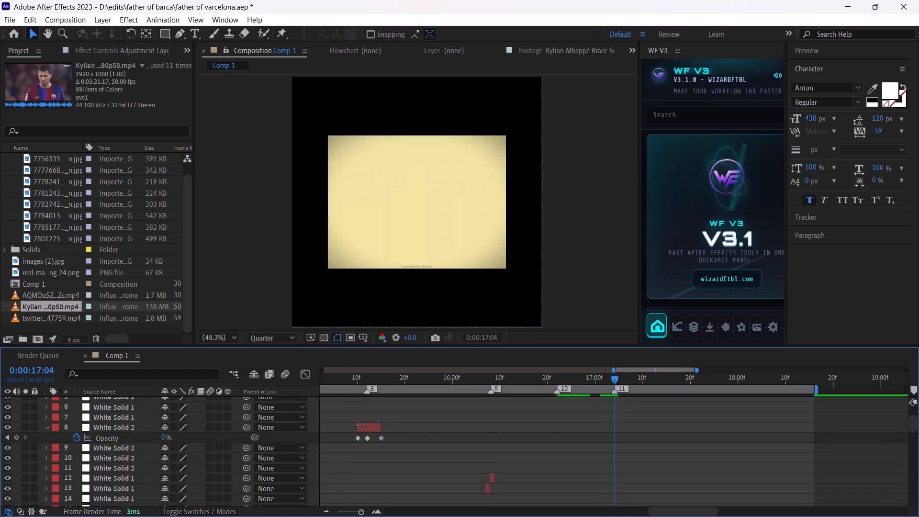
{"action": "left_click", "coordinate": [370, 432]}
{"action": "key", "text": "u"}
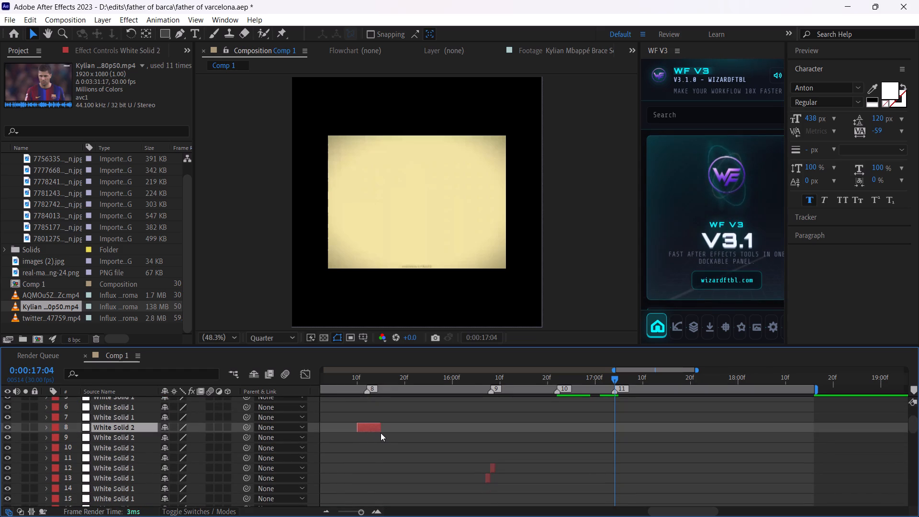
{"action": "key", "text": "ctrl+d"}
{"action": "left_click_drag", "start_coordinate": [373, 429], "coordinate": [617, 433]}
{"action": "key", "text": "u"}
{"action": "left_click", "coordinate": [610, 424]}
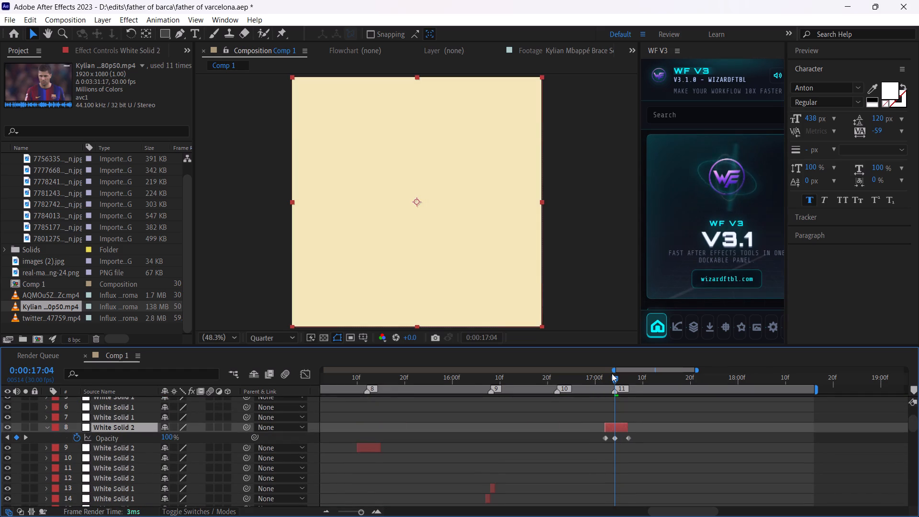
Preview the new flash at marker 11, playing from 0:00:17:00.
{"action": "left_click_drag", "start_coordinate": [613, 375], "coordinate": [594, 379]}
{"action": "key", "text": "space"}
{"action": "key", "text": "space"}
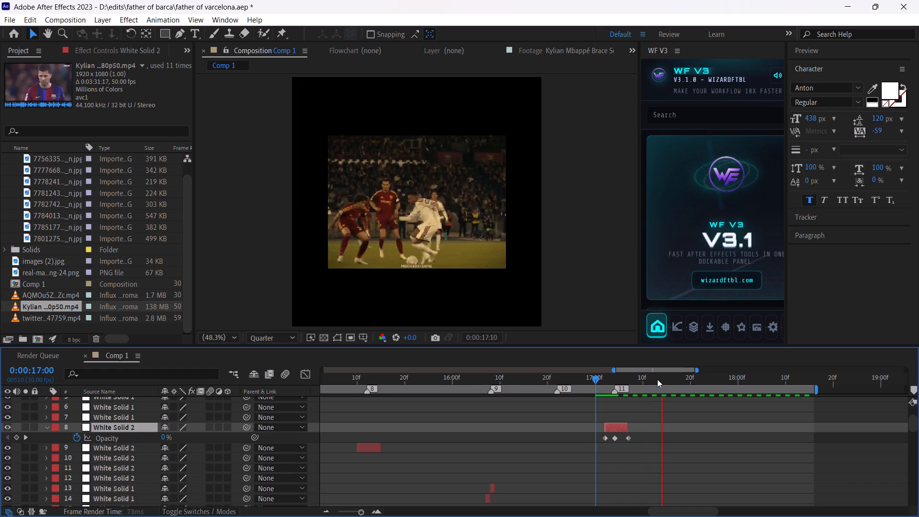
Add composition marker 12 on the beat at 0:00:17:18.
{"action": "left_click_drag", "start_coordinate": [653, 379], "coordinate": [681, 382]}
{"action": "left_click", "coordinate": [918, 389]}
{"action": "left_click", "coordinate": [915, 389]}
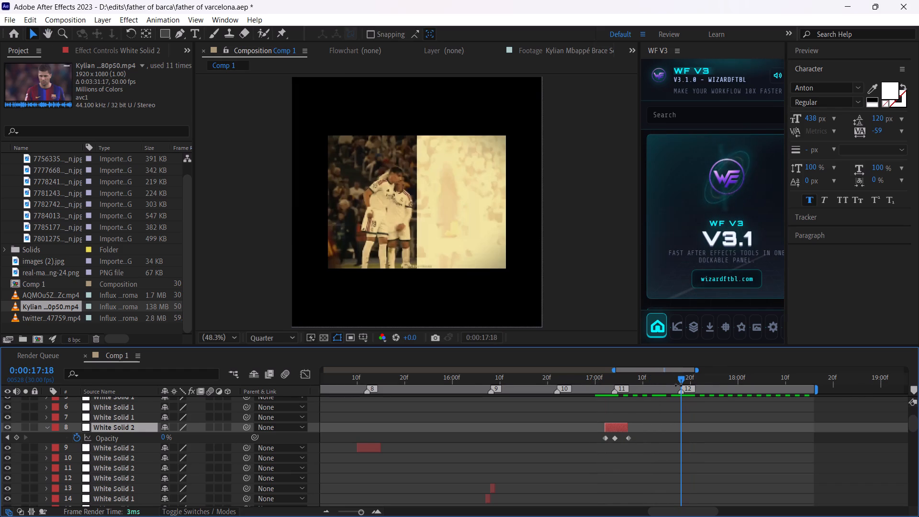
Preview the edit from 0:00:16:25 past marker 12, and return the playhead to 0:00:17:13.
{"action": "left_click_drag", "start_coordinate": [664, 374], "coordinate": [571, 384]}
{"action": "key", "text": "space"}
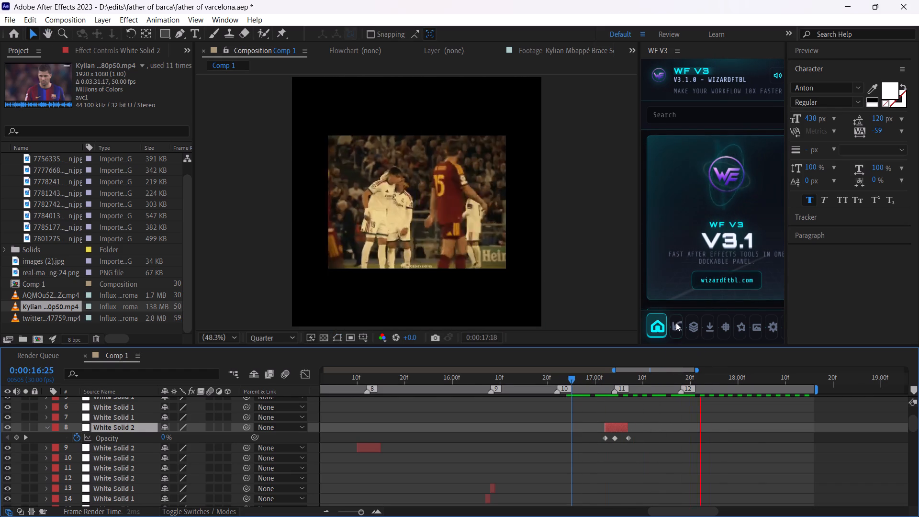
{"action": "key", "text": "space"}
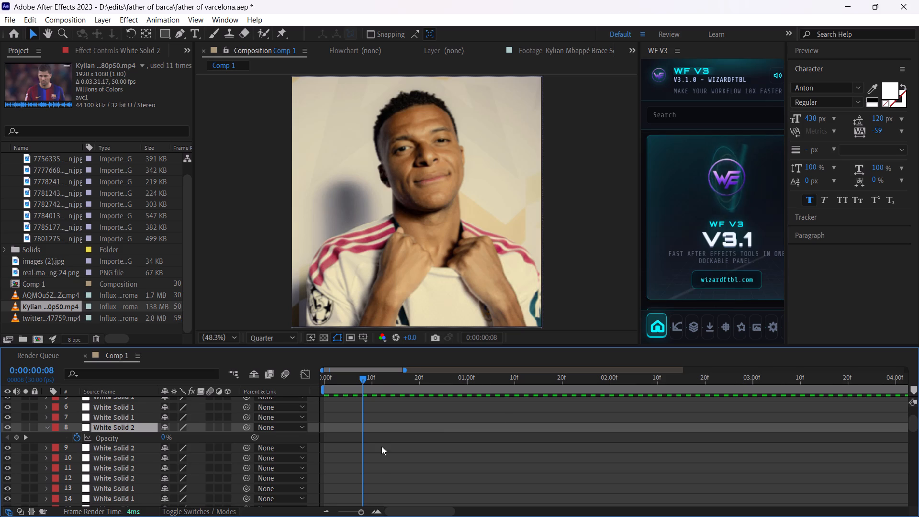
{"action": "left_click_drag", "start_coordinate": [358, 514], "coordinate": [351, 515]}
{"action": "left_click_drag", "start_coordinate": [863, 378], "coordinate": [863, 379]}
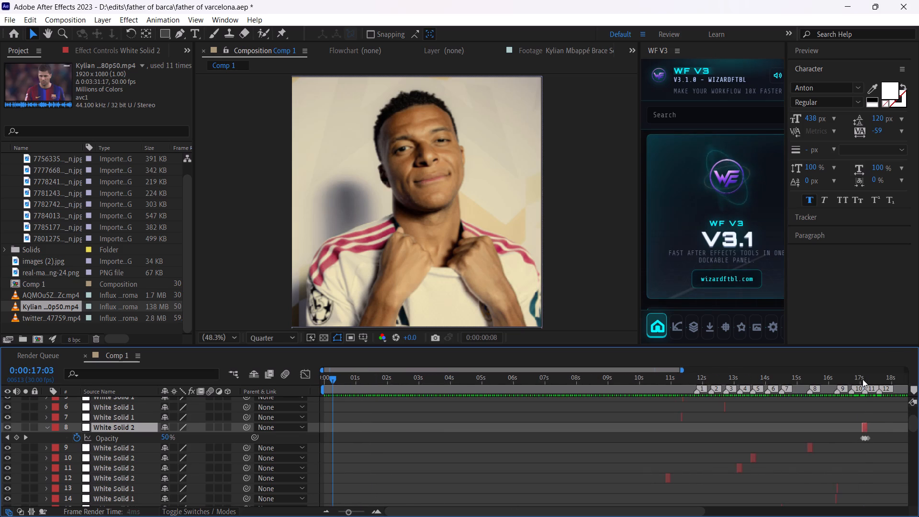
{"action": "left_click_drag", "start_coordinate": [863, 379], "coordinate": [874, 379]}
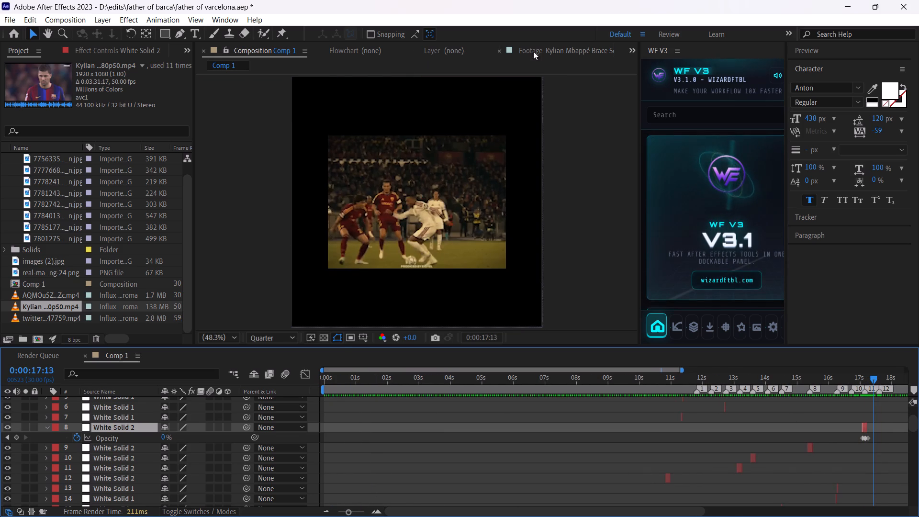
Examine the Kylian Mbappé Brace source footage from about 2:19 to 2:40 and back to 0:56 for a usable next clip.
{"action": "left_click", "coordinate": [546, 52]}
{"action": "left_click_drag", "start_coordinate": [463, 311], "coordinate": [486, 313]}
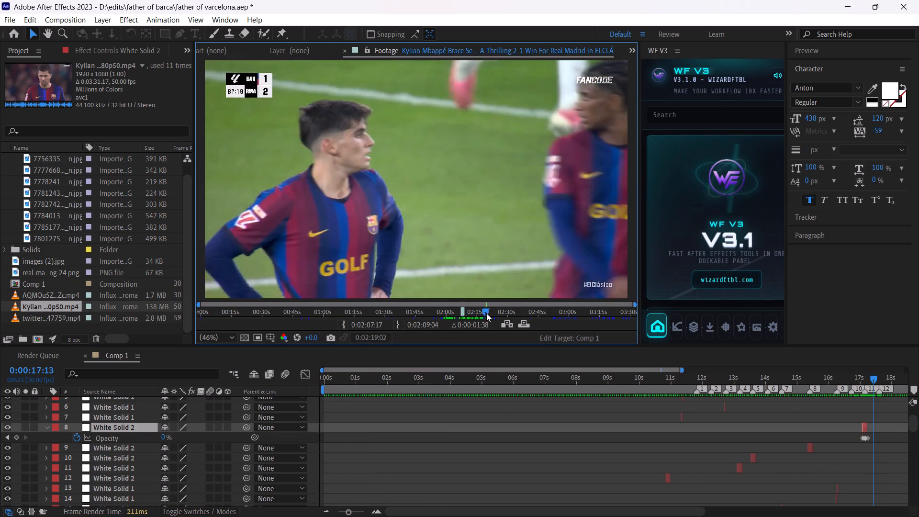
{"action": "left_click_drag", "start_coordinate": [486, 313], "coordinate": [489, 315]}
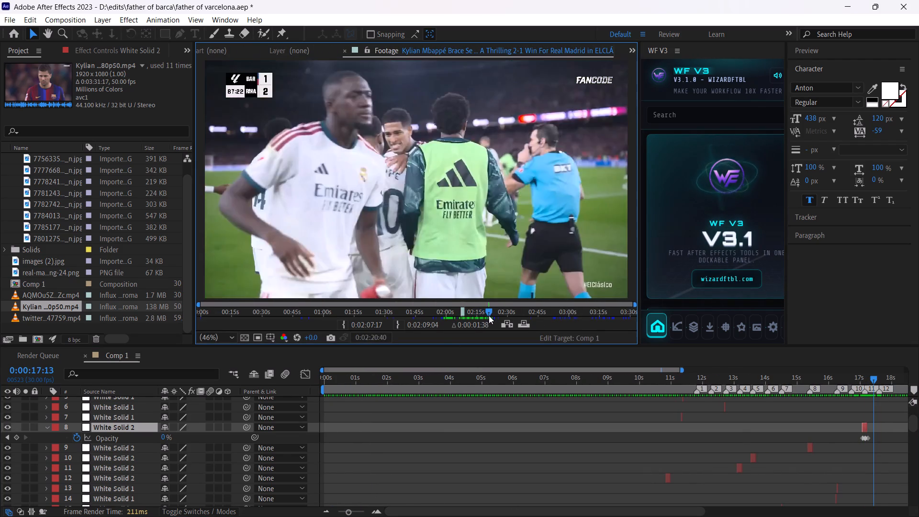
{"action": "left_click_drag", "start_coordinate": [489, 315], "coordinate": [504, 317]}
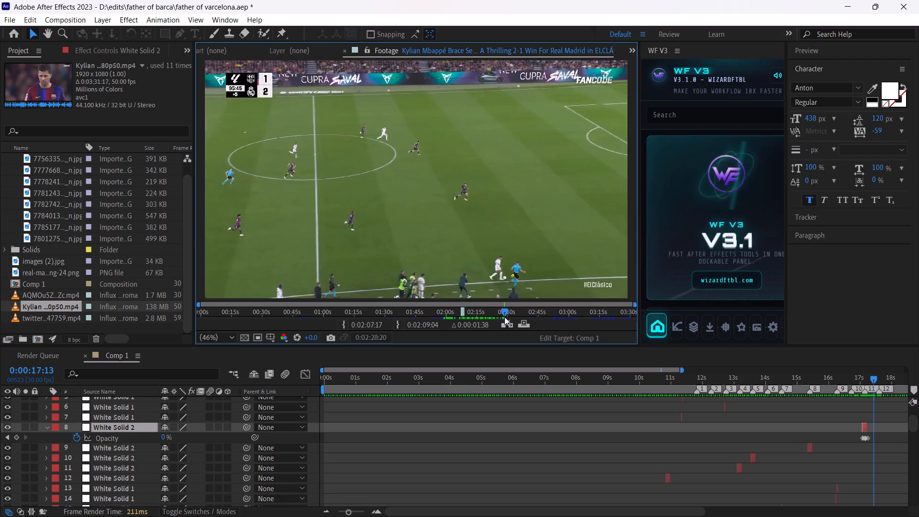
{"action": "left_click_drag", "start_coordinate": [504, 317], "coordinate": [529, 317]}
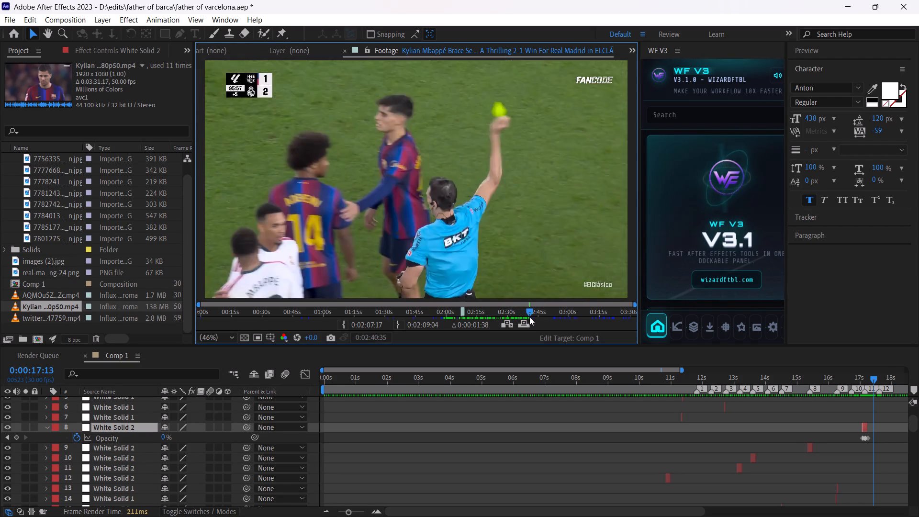
{"action": "left_click_drag", "start_coordinate": [529, 317], "coordinate": [366, 307]}
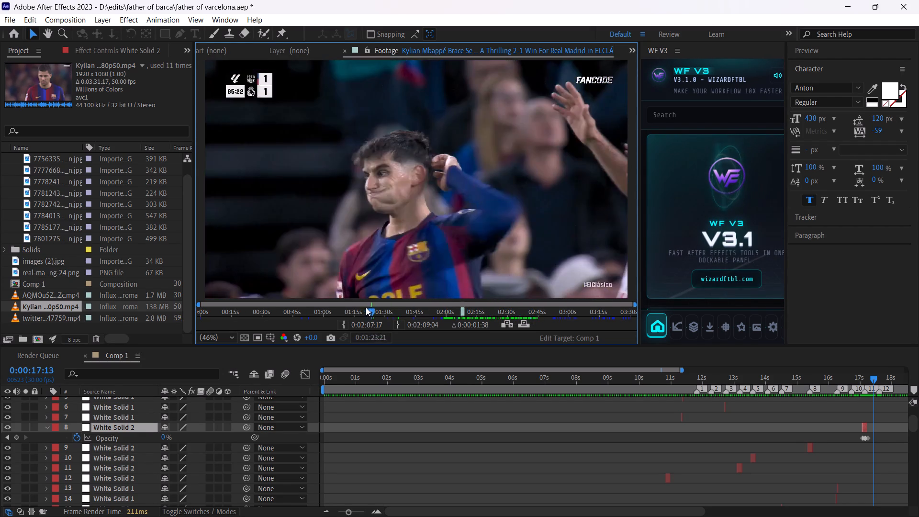
{"action": "left_click_drag", "start_coordinate": [366, 307], "coordinate": [317, 305]}
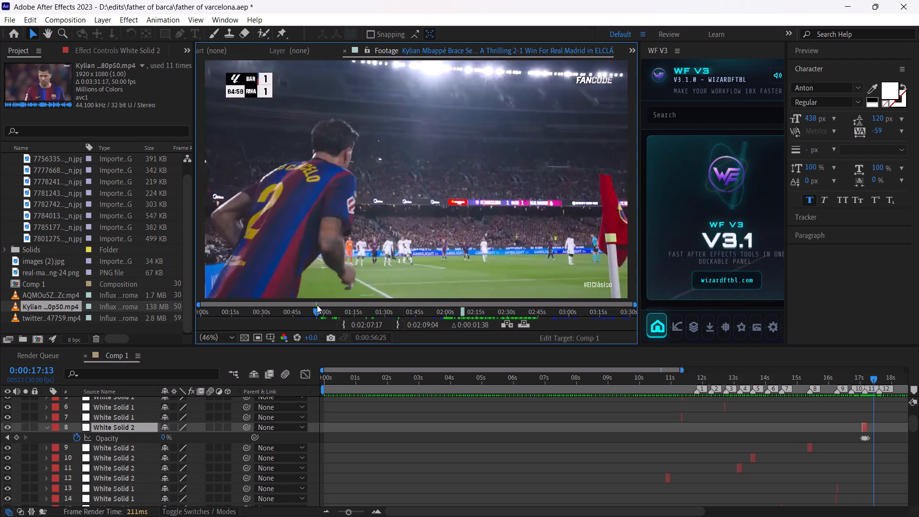
{"action": "left_click_drag", "start_coordinate": [317, 305], "coordinate": [317, 304]}
Switch to Chrome and search YouTube for "real madrid vs barcelona".
{"action": "left_click", "coordinate": [473, 506]}
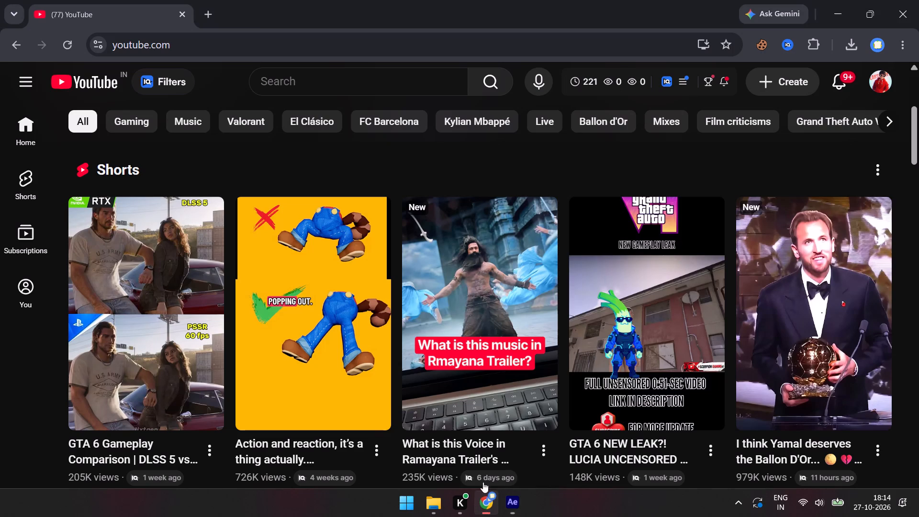
{"action": "left_click", "coordinate": [313, 88]}
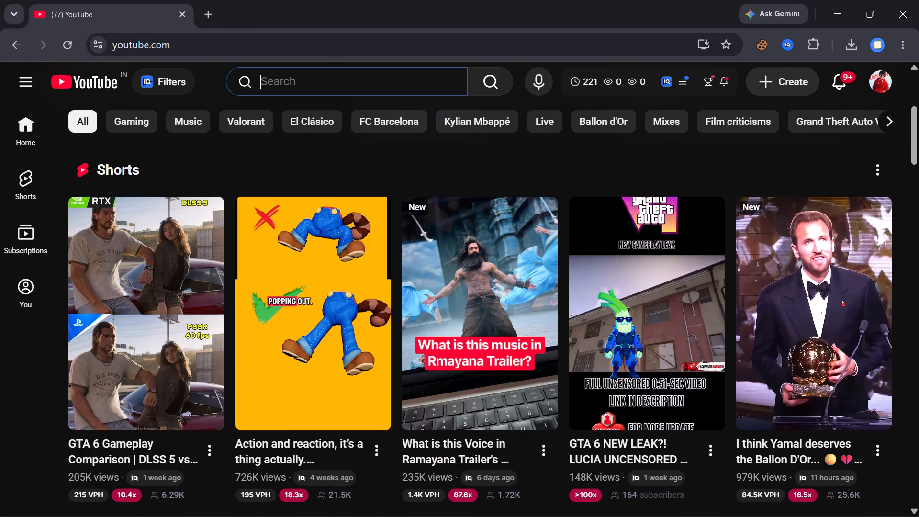
{"action": "type", "text": "re"}
{"action": "left_click", "coordinate": [335, 116]}
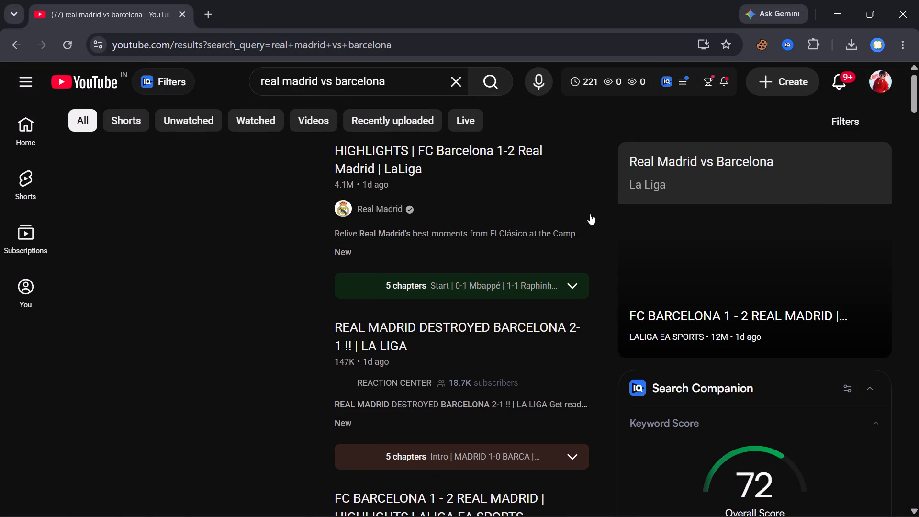
Open Real Madrid's "HIGHLIGHTS | FC Barcelona 1-2 Real Madrid | LaLiga" video, reopening it from the results to get past the adverts.
{"action": "left_click", "coordinate": [268, 224]}
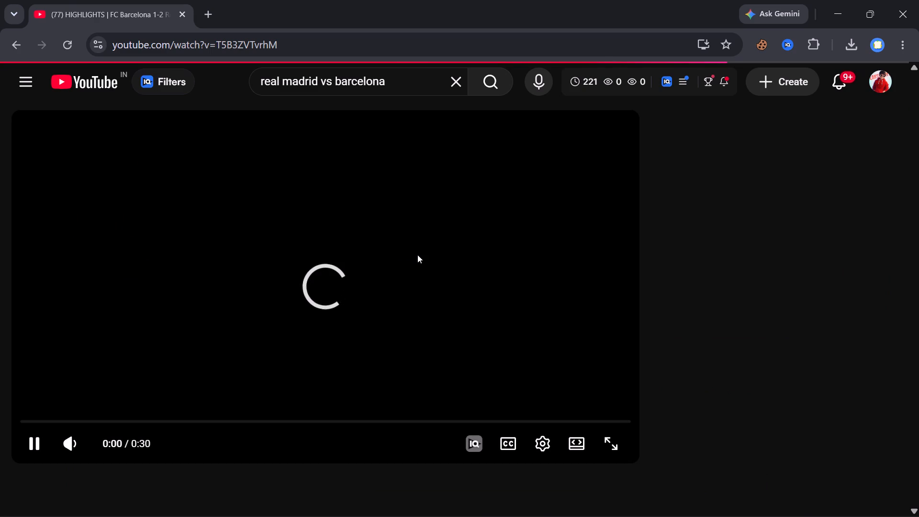
{"action": "left_click", "coordinate": [454, 262]}
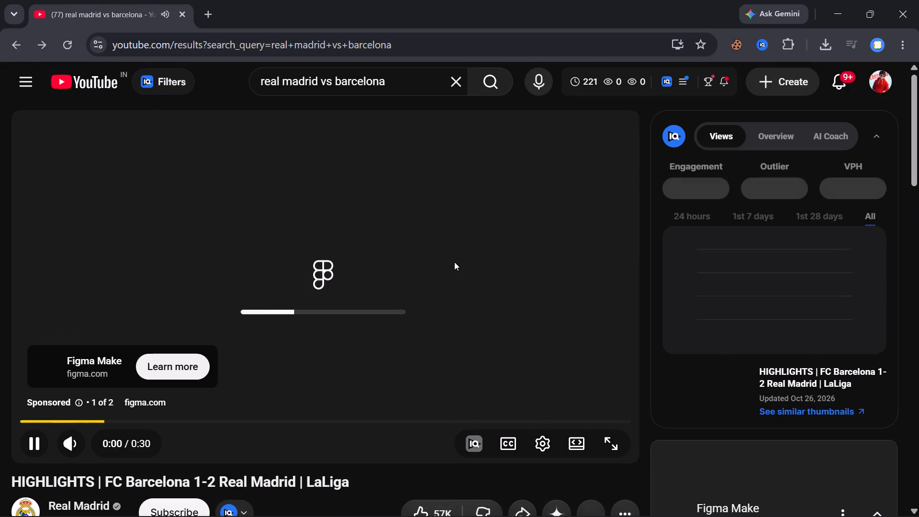
{"action": "left_click", "coordinate": [231, 219]}
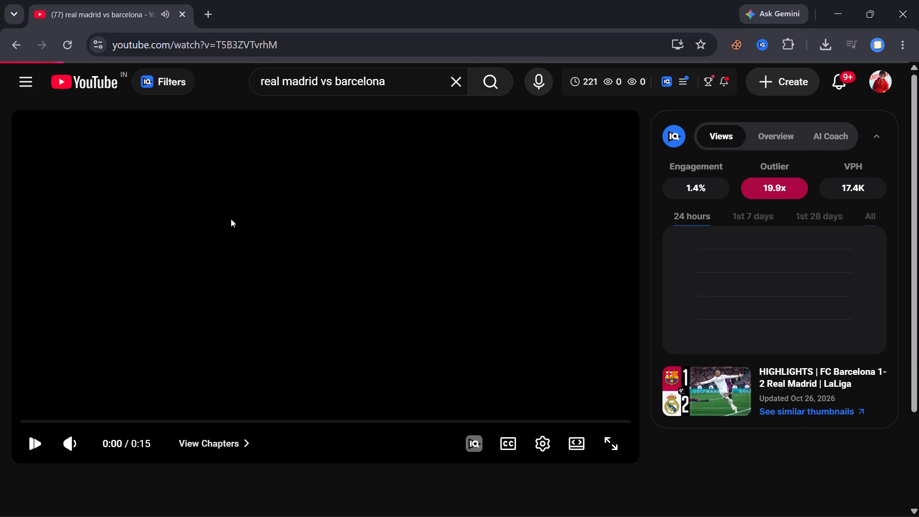
{"action": "left_click", "coordinate": [322, 245]}
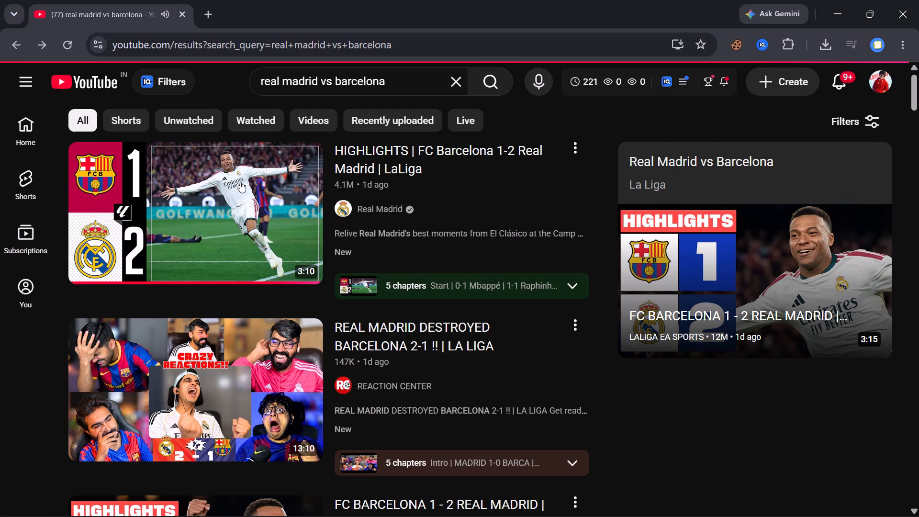
{"action": "left_click", "coordinate": [207, 180]}
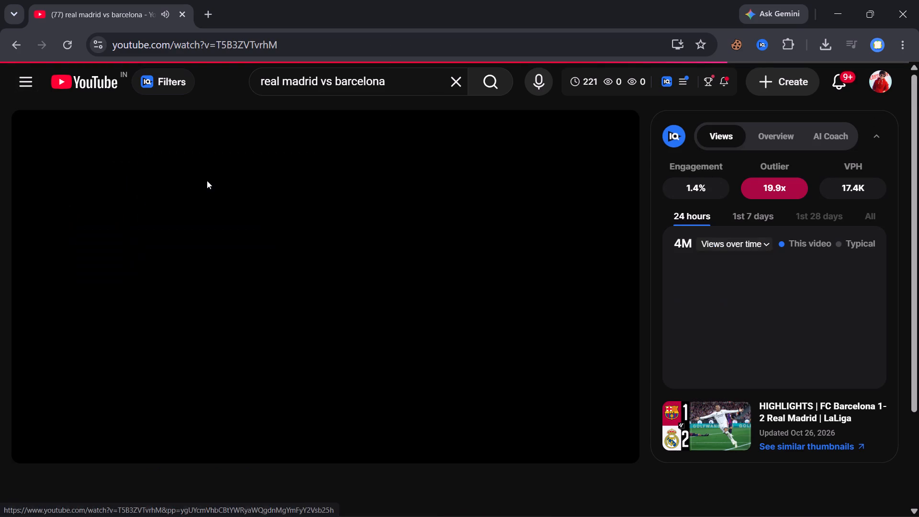
{"action": "left_click", "coordinate": [396, 213]}
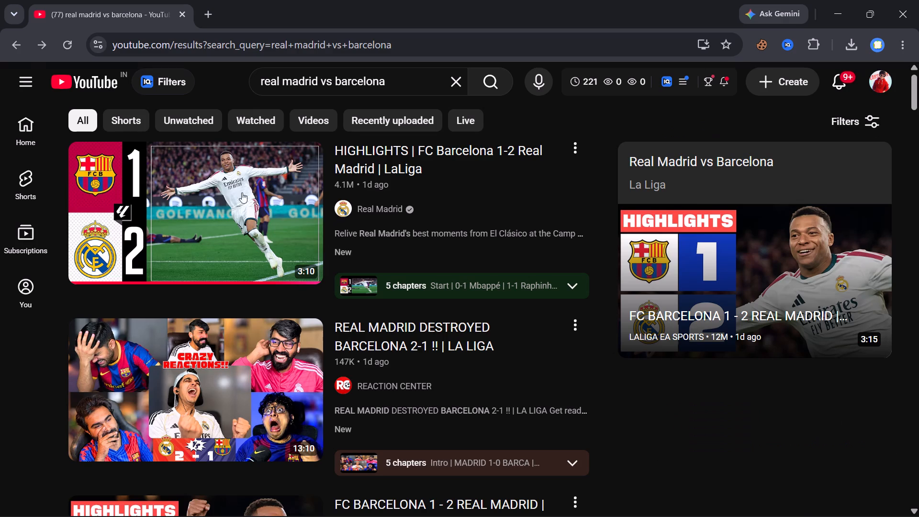
{"action": "left_click", "coordinate": [223, 190]}
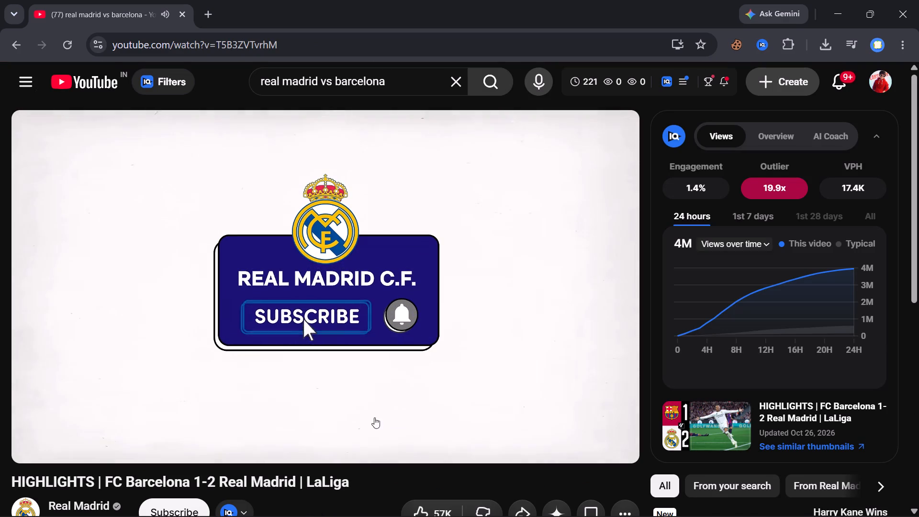
Look through the second half of the highlights video for a usable moment, pausing at about 2:32 on the dribble past Barcelona's number 9.
{"action": "left_click", "coordinate": [344, 421]}
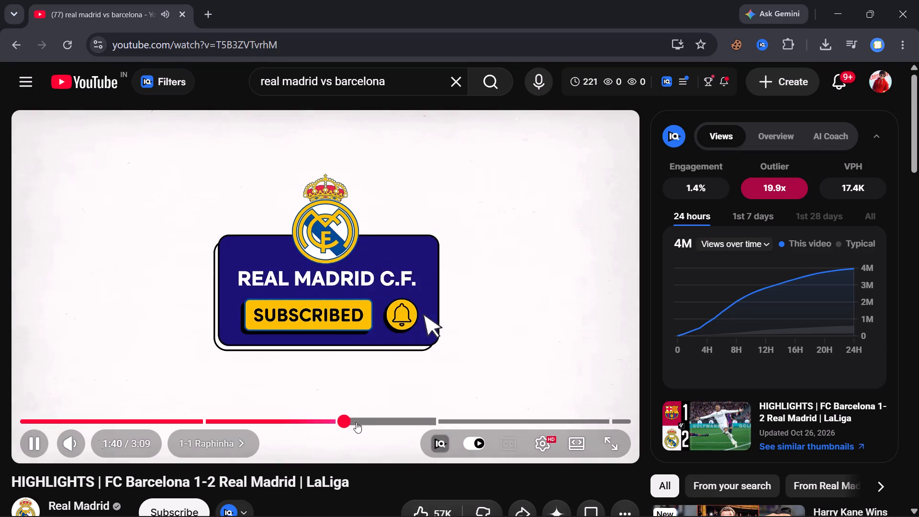
{"action": "left_click", "coordinate": [458, 417]}
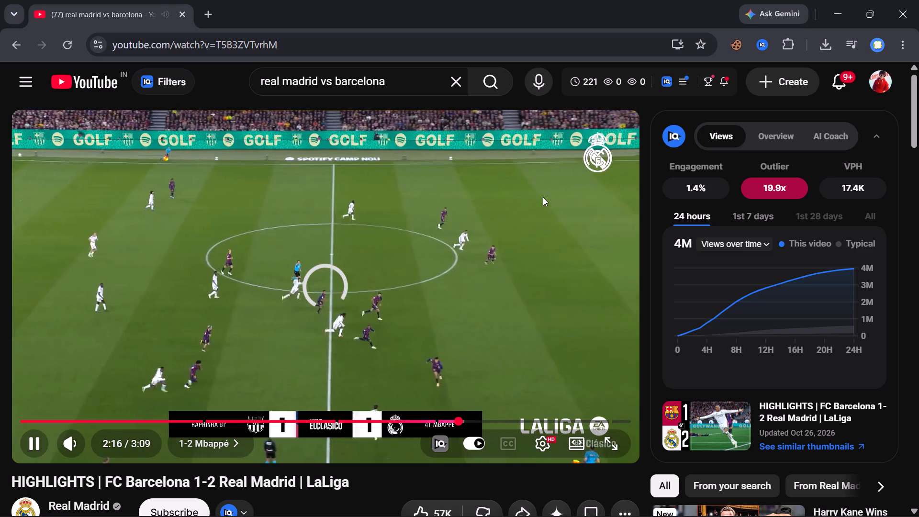
{"action": "key", "text": "Right"}
{"action": "key", "text": "Right"}
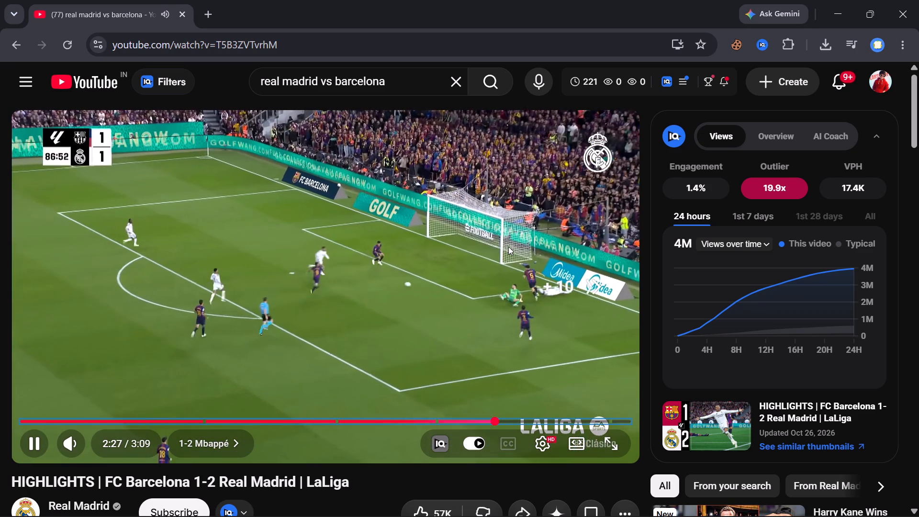
{"action": "key", "text": "Right"}
{"action": "key", "text": "Right"}
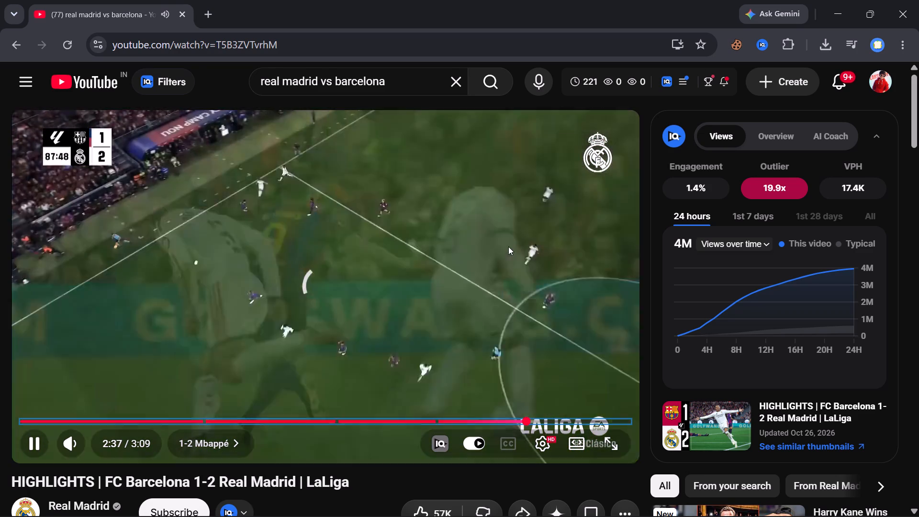
{"action": "key", "text": "Left"}
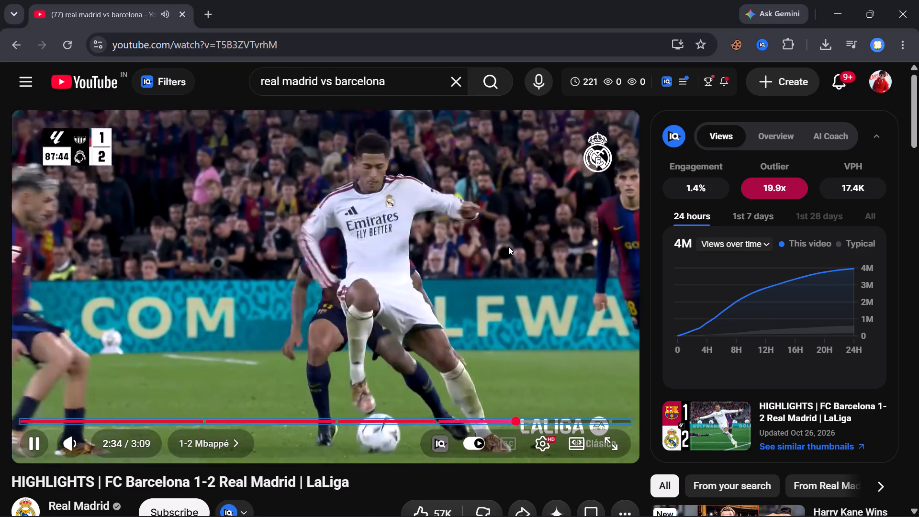
{"action": "key", "text": "space"}
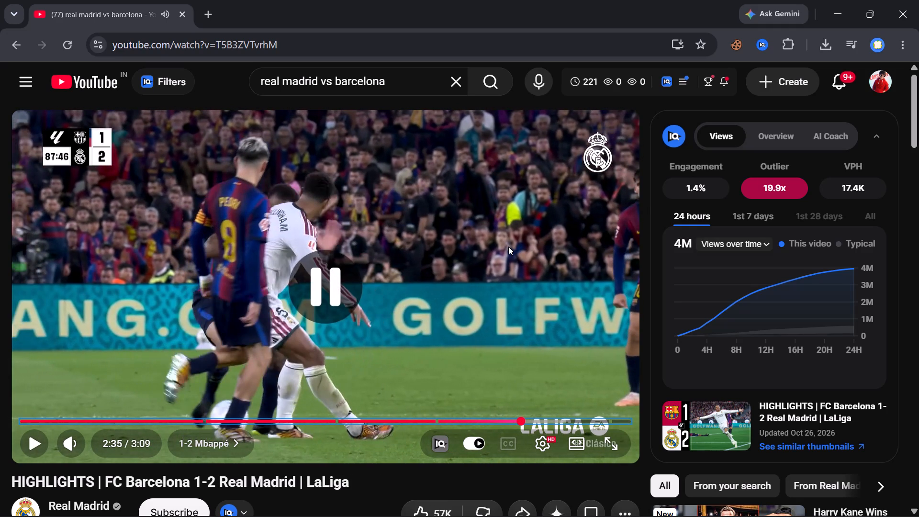
{"action": "key", "text": "Left"}
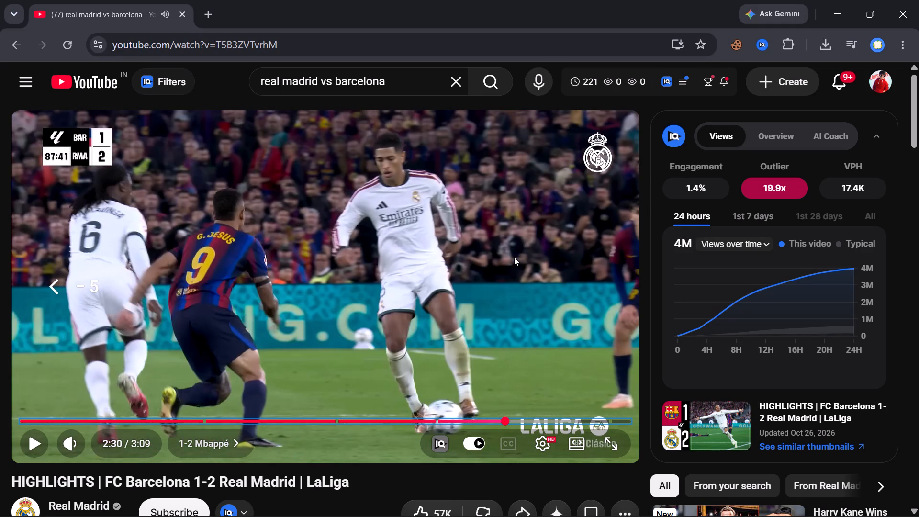
{"action": "key", "text": "space"}
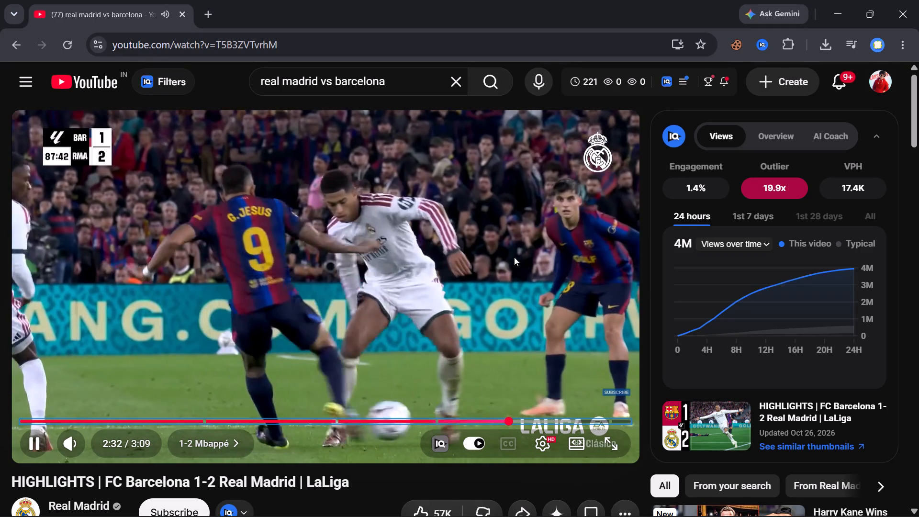
{"action": "key", "text": "space"}
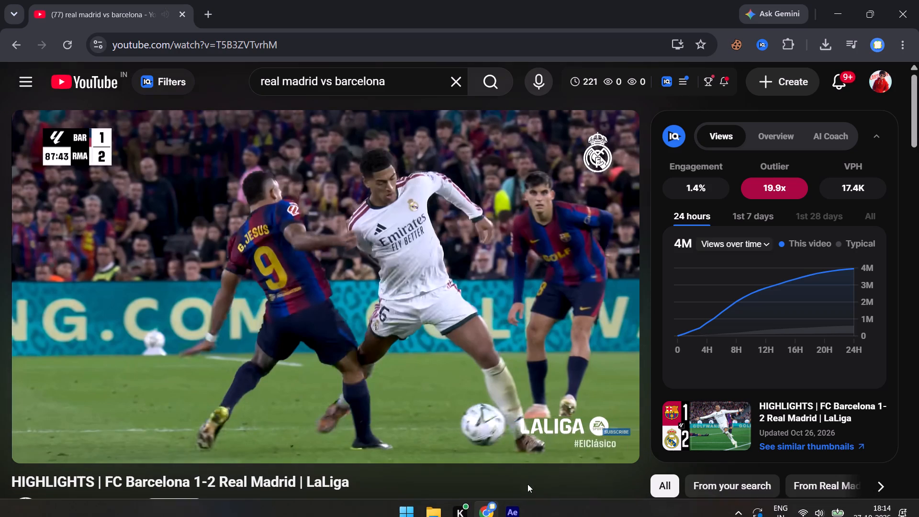
Copy the share link of the highlights video.
{"action": "left_click", "coordinate": [524, 506]}
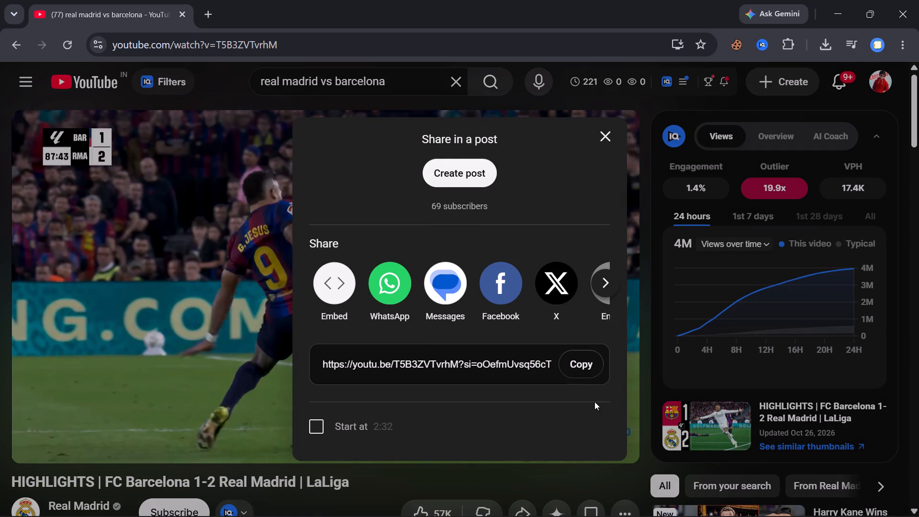
{"action": "left_click", "coordinate": [589, 368]}
Open the vd6s YouTube downloader site in a new tab and dismiss the share dialog left open on the YouTube page.
{"action": "left_click", "coordinate": [203, 3]}
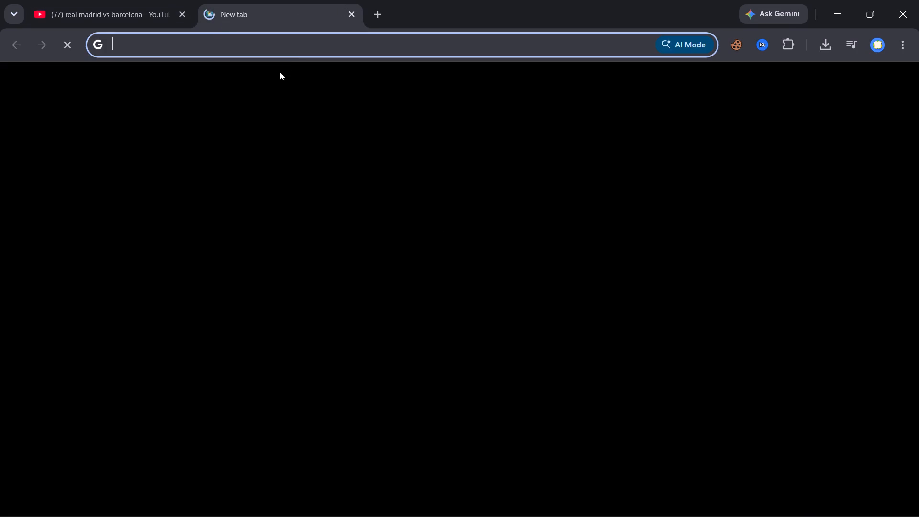
{"action": "type", "text": "vd6s"}
{"action": "key", "text": "Return"}
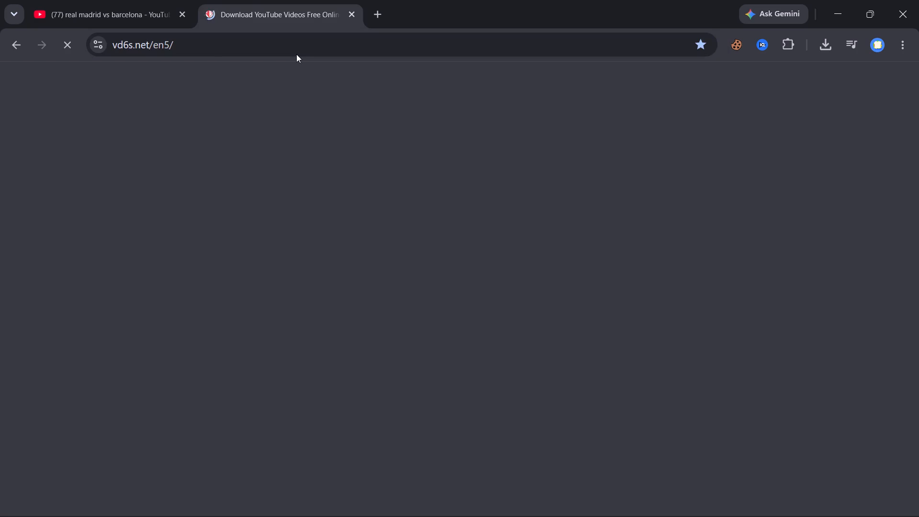
{"action": "left_click", "coordinate": [121, 0]}
{"action": "left_click", "coordinate": [612, 144]}
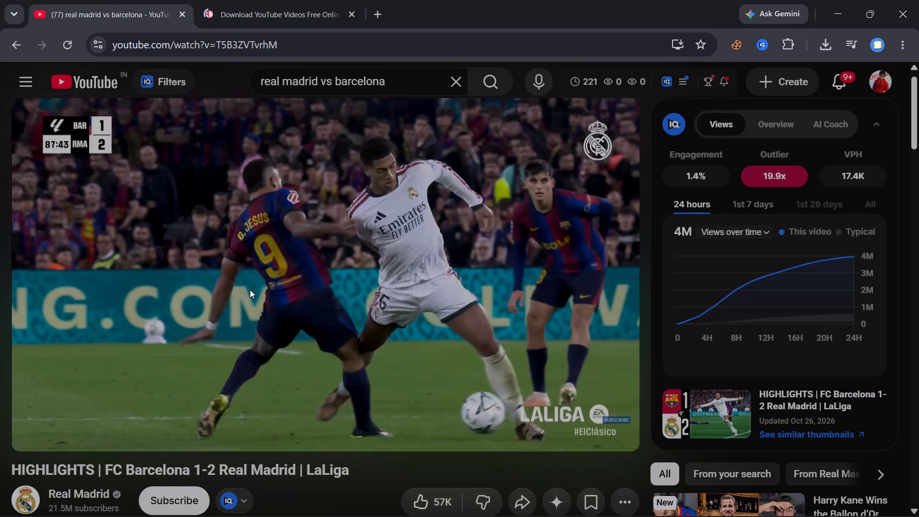
{"action": "left_click", "coordinate": [247, 0]}
Paste the copied highlights link into the YouTube Video Downloader and submit it for download.
{"action": "left_click", "coordinate": [402, 325]}
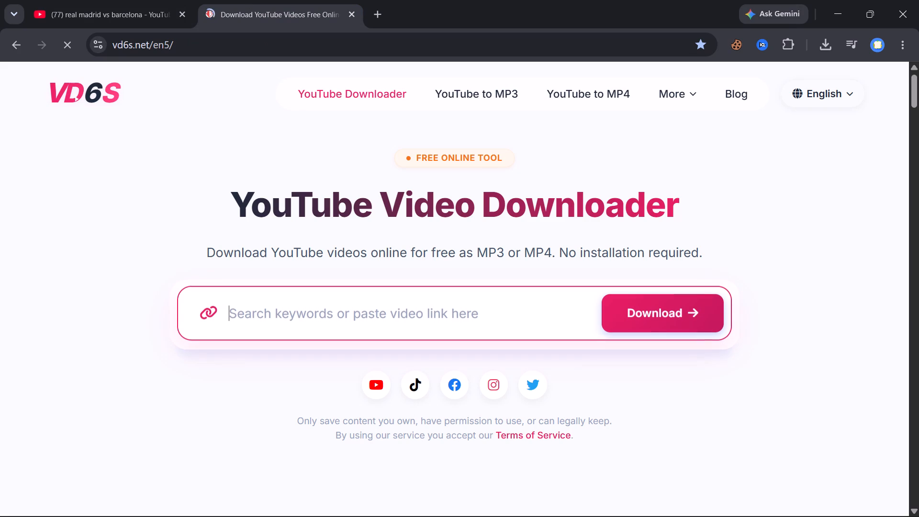
{"action": "key", "text": "ctrl+v"}
{"action": "left_click", "coordinate": [679, 320]}
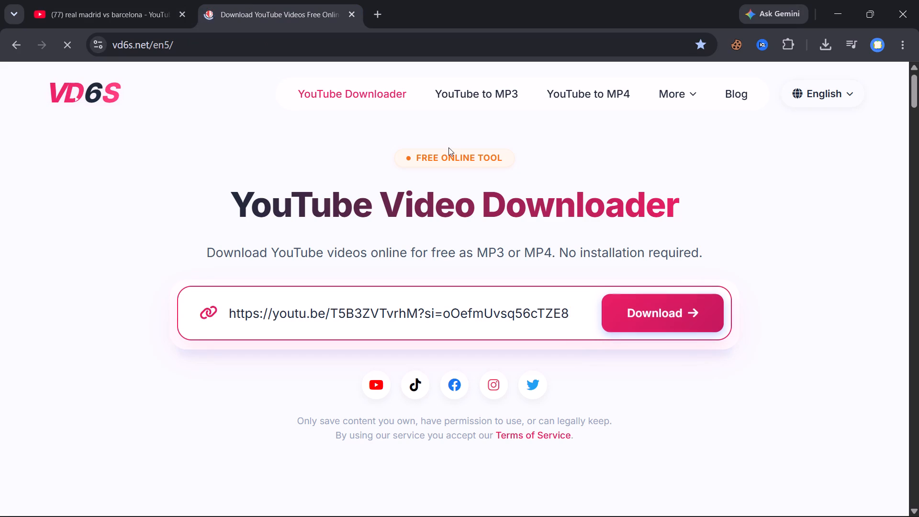
{"action": "left_click", "coordinate": [515, 497]}
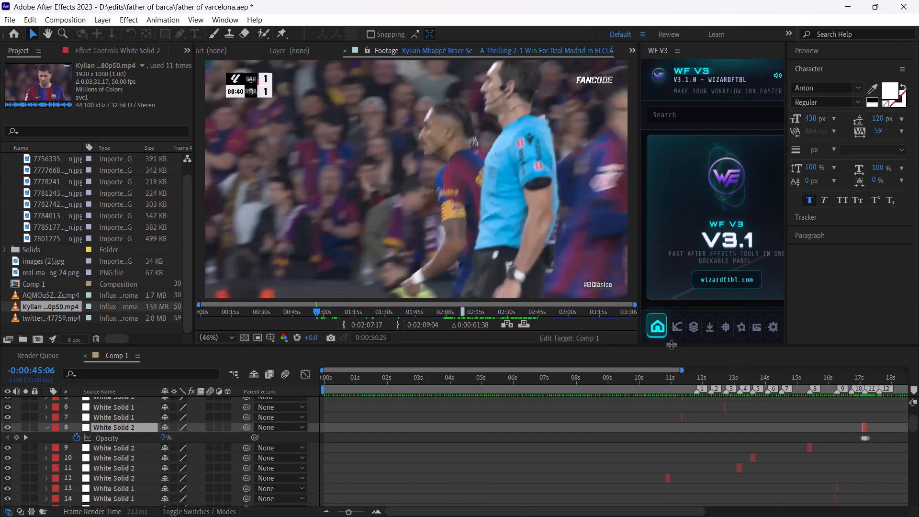
{"action": "left_click", "coordinate": [493, 500]}
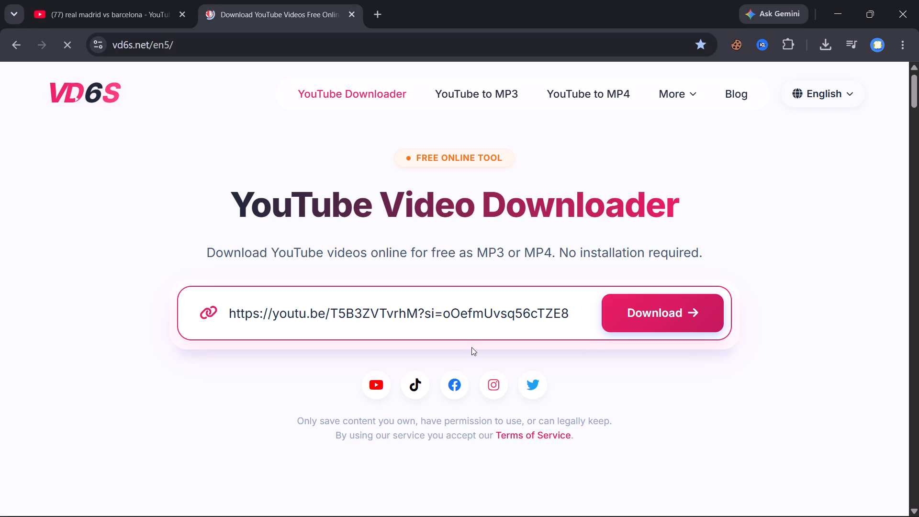
{"action": "left_click", "coordinate": [659, 309]}
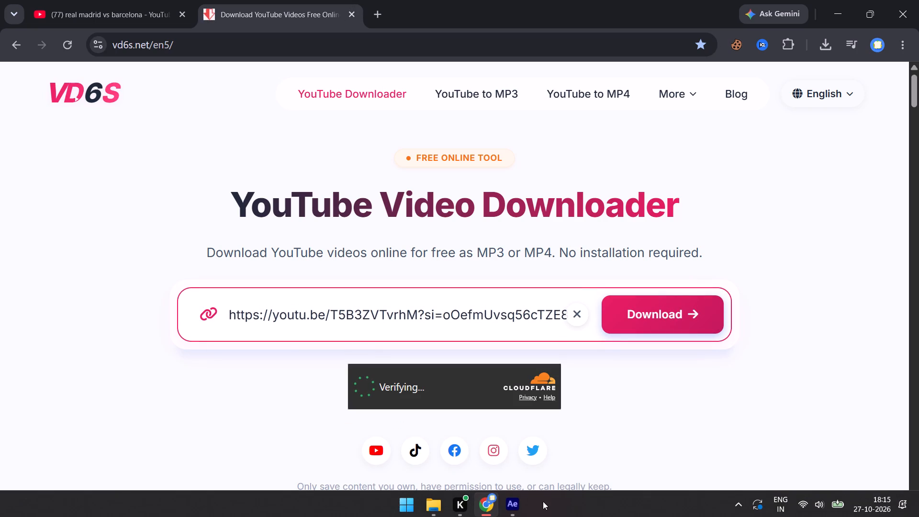
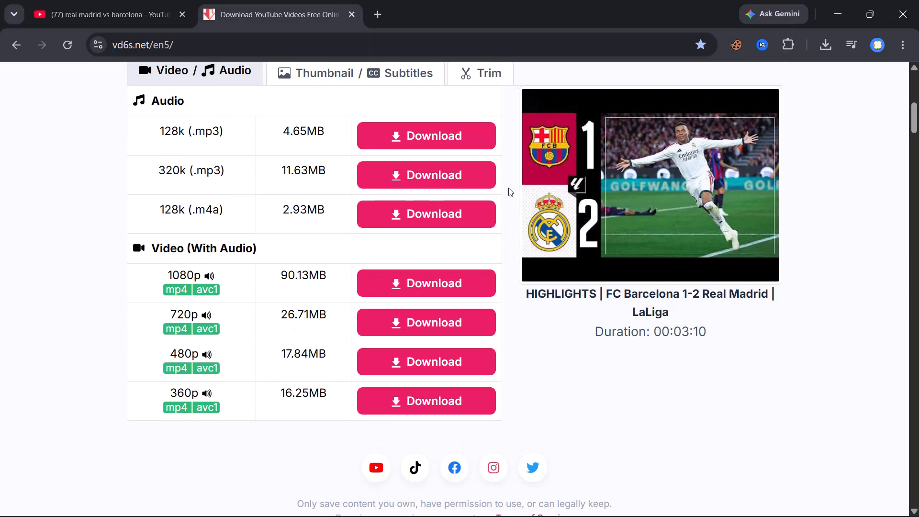
Download the FC Barcelona 1-2 Real Madrid highlights video as a 1080p mp4.
{"action": "left_click", "coordinate": [462, 289]}
{"action": "left_click", "coordinate": [487, 267]}
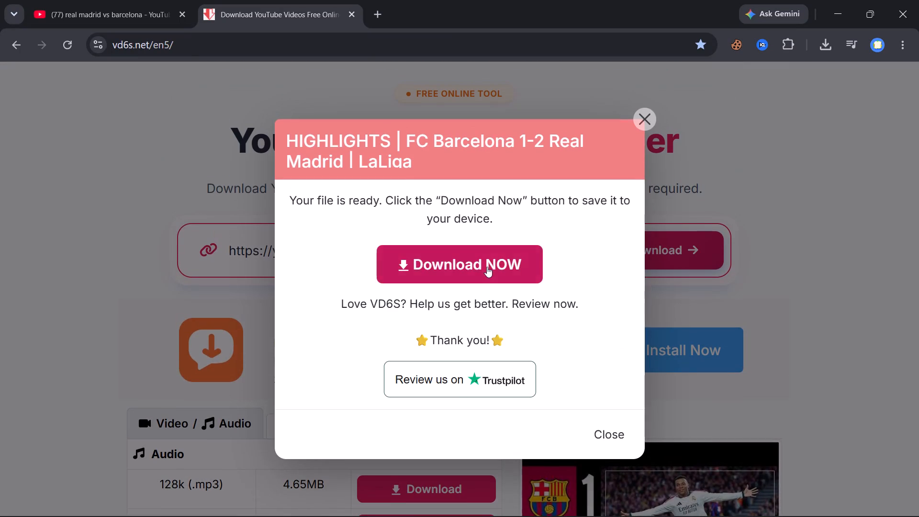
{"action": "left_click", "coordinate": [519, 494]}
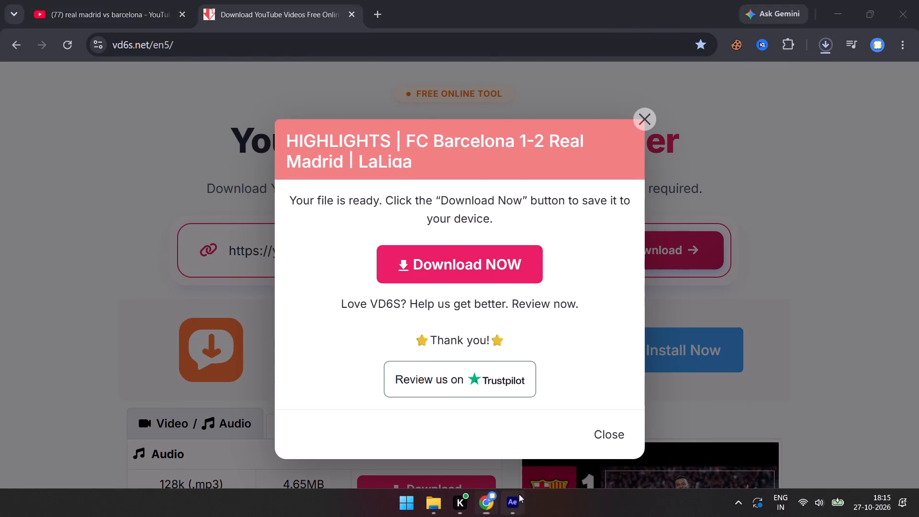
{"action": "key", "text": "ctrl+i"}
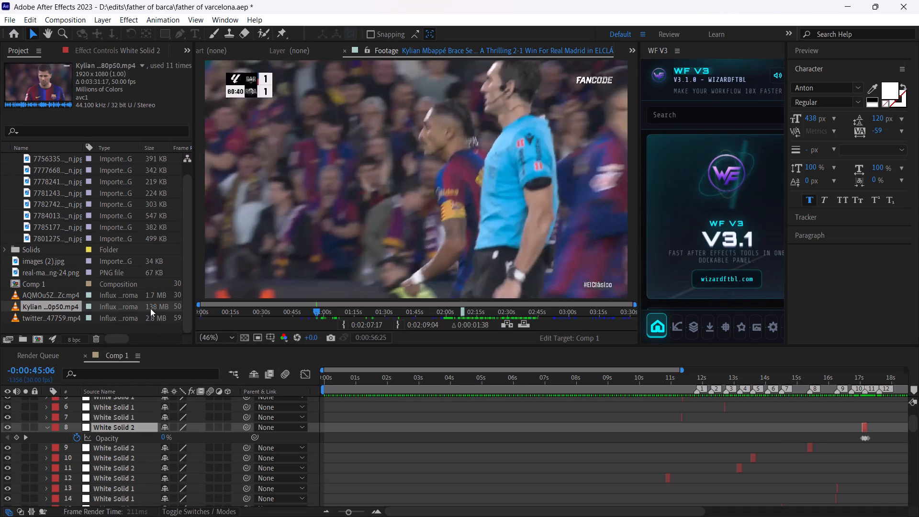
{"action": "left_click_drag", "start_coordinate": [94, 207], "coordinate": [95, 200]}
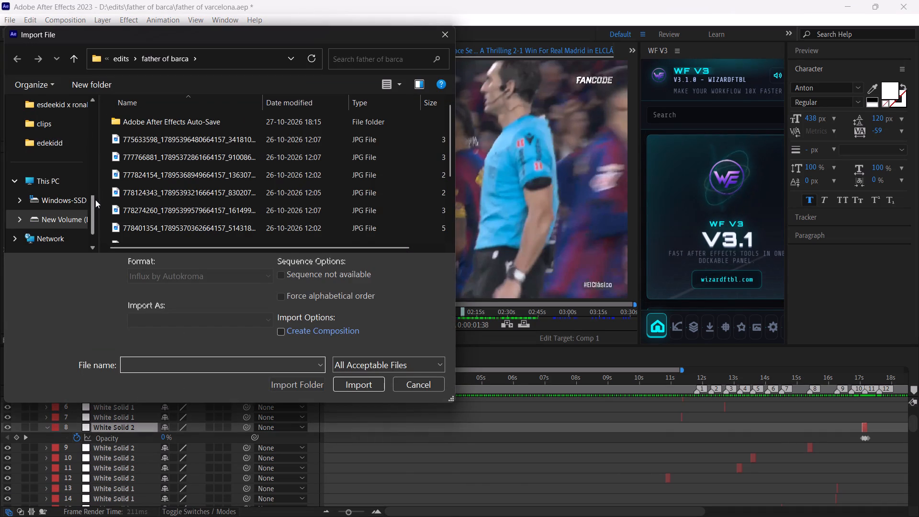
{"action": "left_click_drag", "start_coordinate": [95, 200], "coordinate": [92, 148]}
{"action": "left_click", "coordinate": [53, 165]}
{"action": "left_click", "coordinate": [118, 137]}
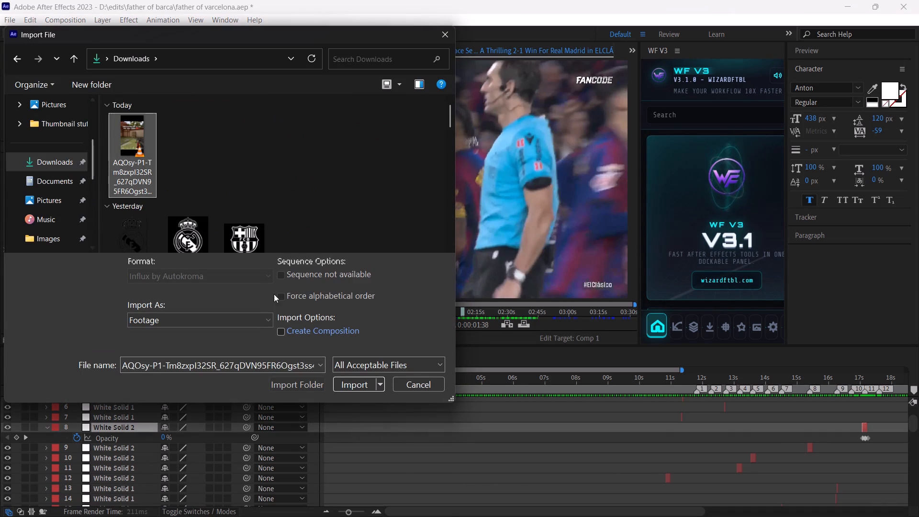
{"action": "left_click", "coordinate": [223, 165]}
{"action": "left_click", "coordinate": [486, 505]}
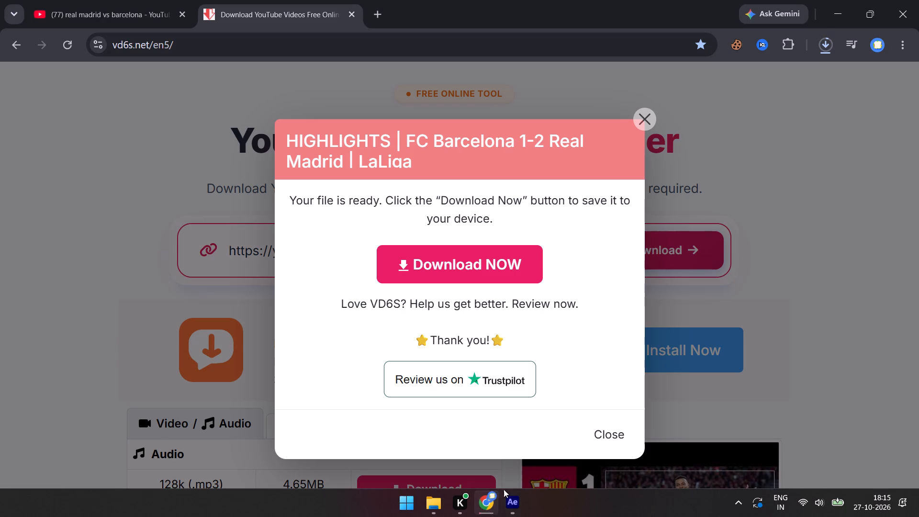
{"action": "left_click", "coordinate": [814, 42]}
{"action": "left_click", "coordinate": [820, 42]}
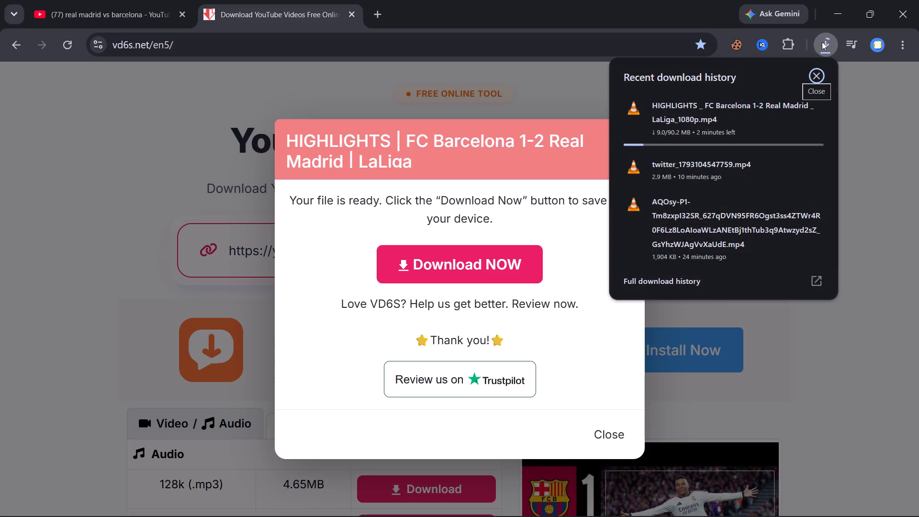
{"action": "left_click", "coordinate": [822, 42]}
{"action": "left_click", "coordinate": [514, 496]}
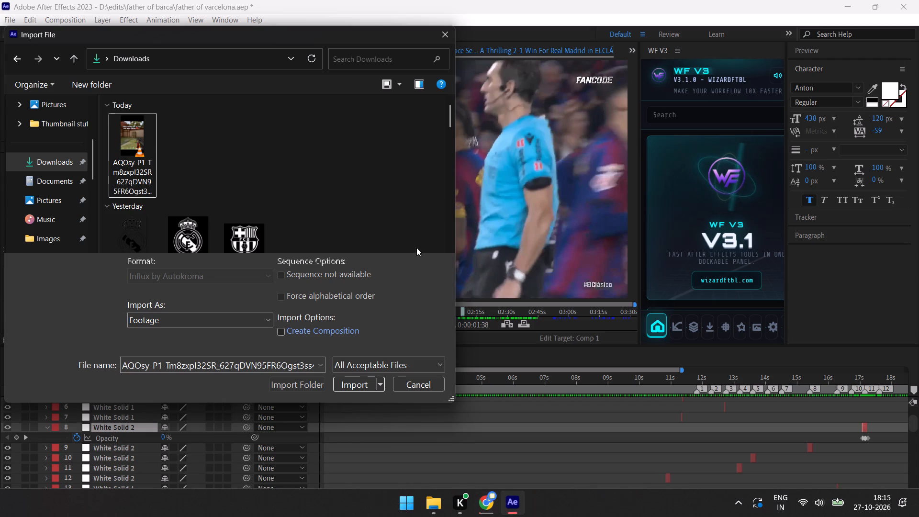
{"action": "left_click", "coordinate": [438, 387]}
Turn off the visibility of the AQMOu5Z mp4 layer at the bottom of Comp 1's layer stack.
{"action": "left_click_drag", "start_coordinate": [865, 374], "coordinate": [113, 369]}
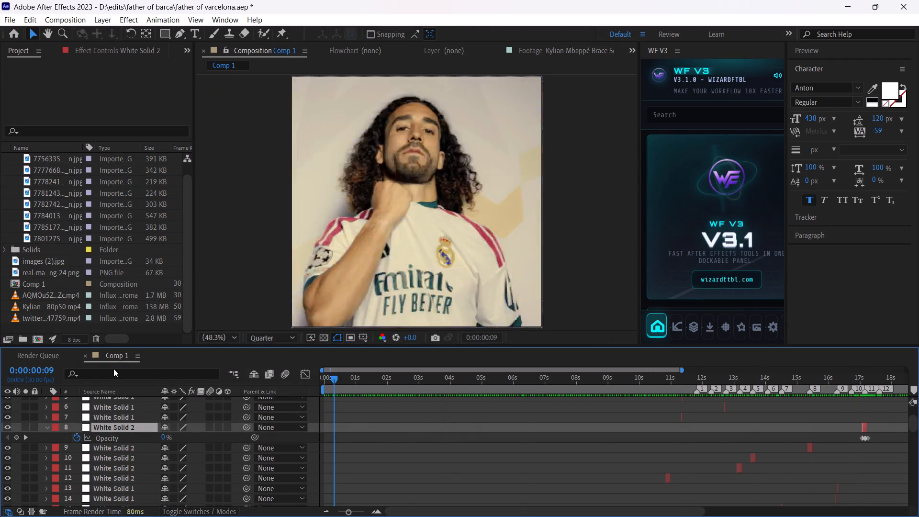
{"action": "left_click_drag", "start_coordinate": [113, 369], "coordinate": [109, 369]}
{"action": "key", "text": "space"}
{"action": "key", "text": "space"}
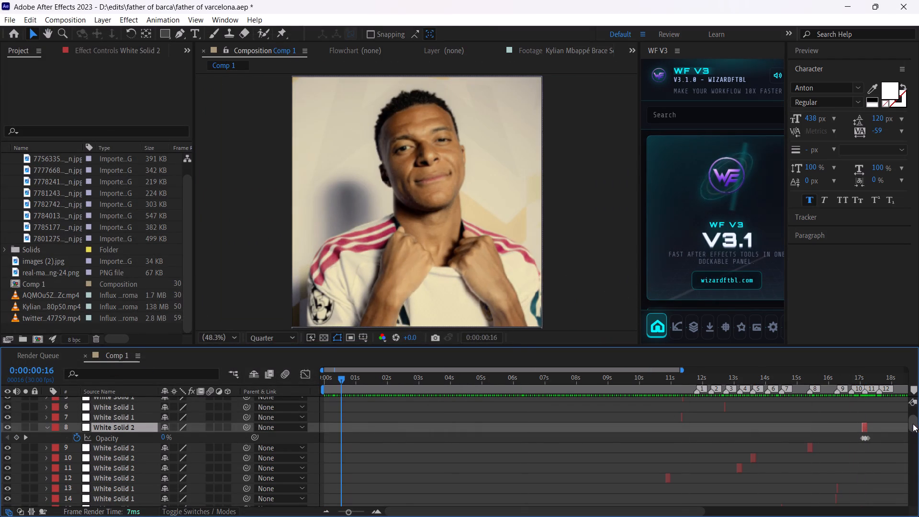
{"action": "left_click_drag", "start_coordinate": [913, 424], "coordinate": [894, 509]}
{"action": "left_click", "coordinate": [7, 501]}
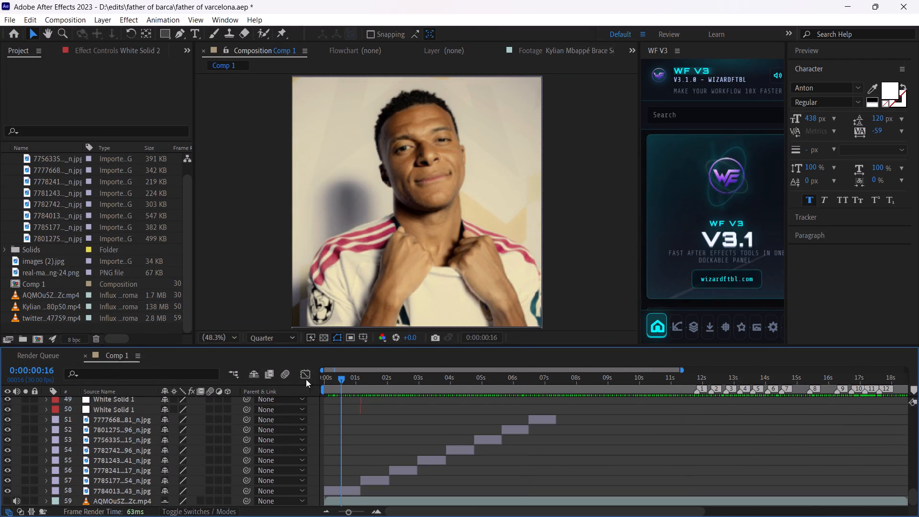
Play Comp 1 from the beginning to review the edit, then park the playhead at 0:00:17:00.
{"action": "left_click_drag", "start_coordinate": [342, 373], "coordinate": [269, 386]}
{"action": "key", "text": "space"}
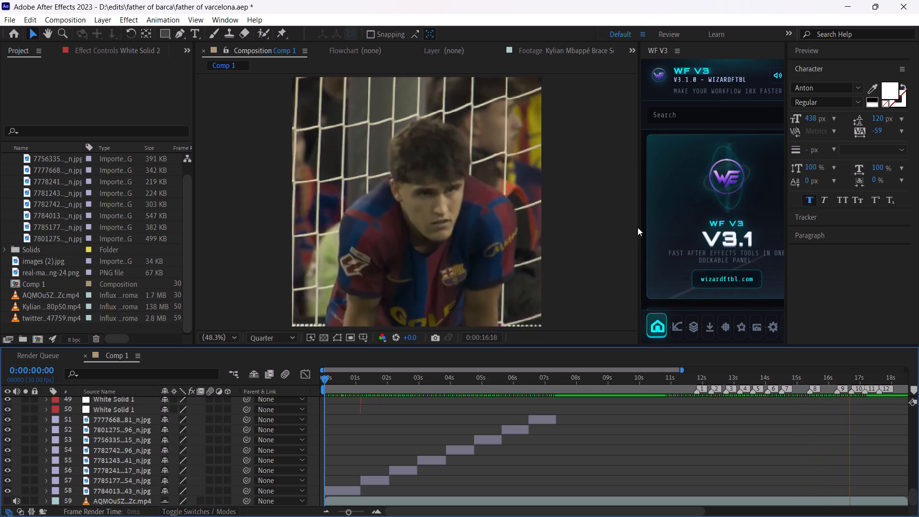
{"action": "key", "text": "space"}
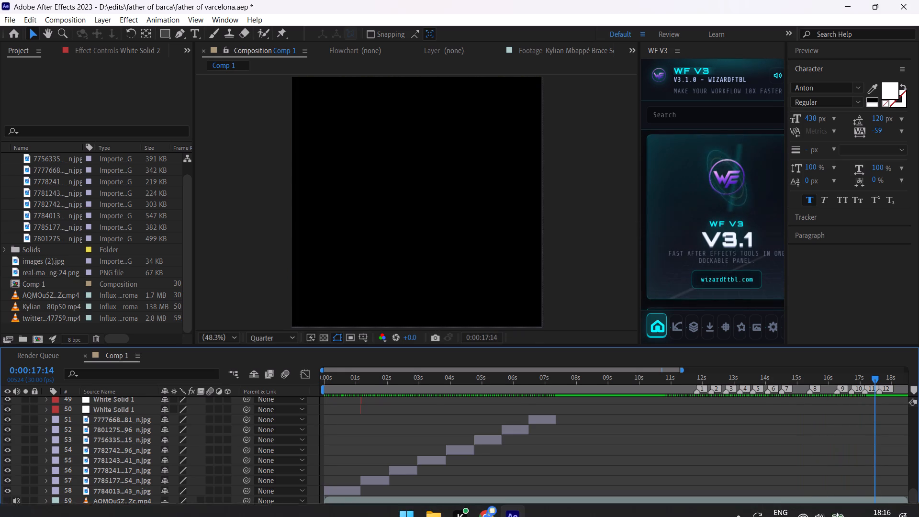
{"action": "left_click", "coordinate": [914, 471]}
{"action": "left_click_drag", "start_coordinate": [916, 475], "coordinate": [909, 372]}
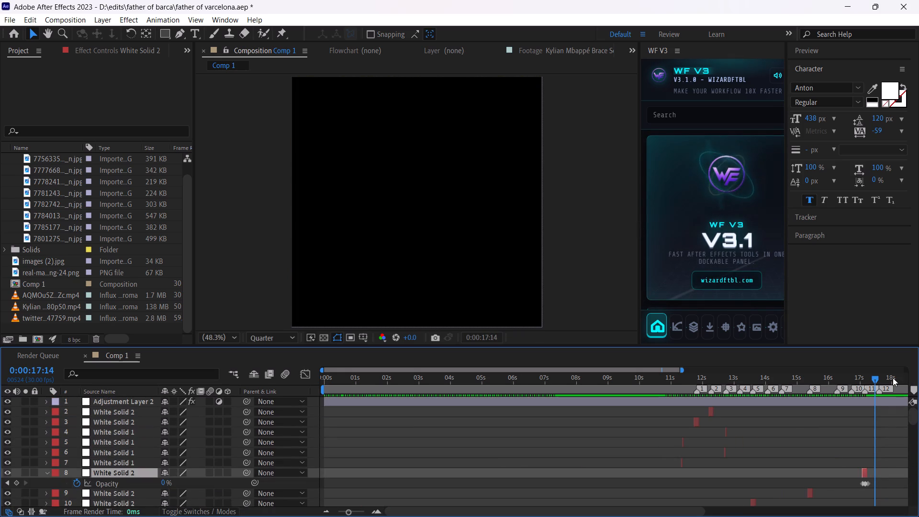
{"action": "left_click_drag", "start_coordinate": [865, 382], "coordinate": [226, 394]}
{"action": "key", "text": "space"}
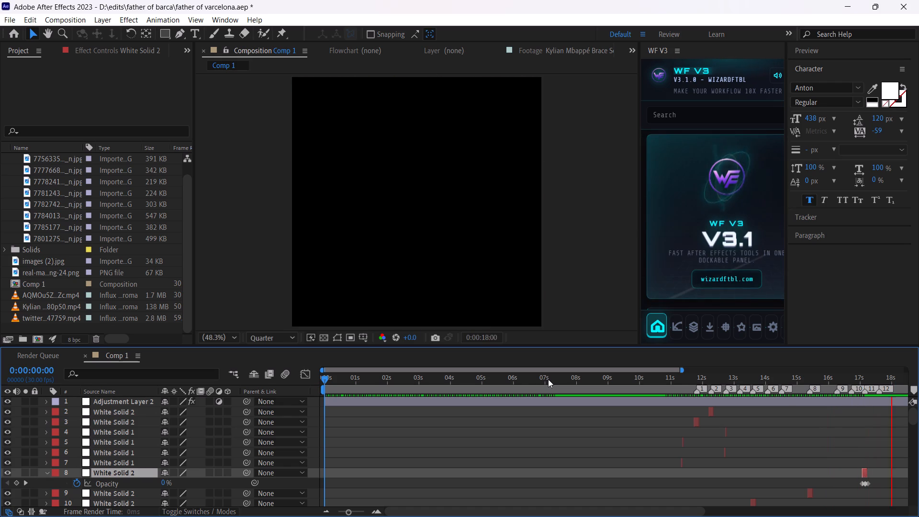
{"action": "key", "text": "space"}
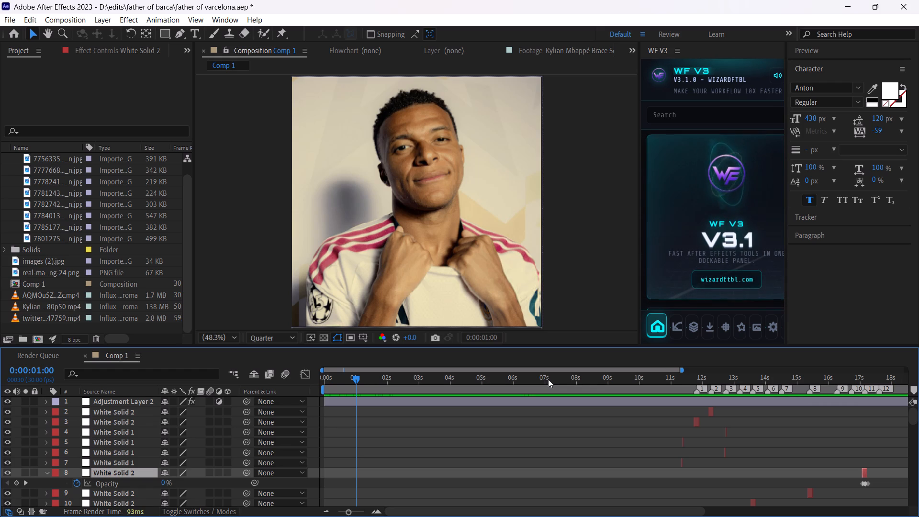
{"action": "left_click_drag", "start_coordinate": [629, 381], "coordinate": [891, 397]}
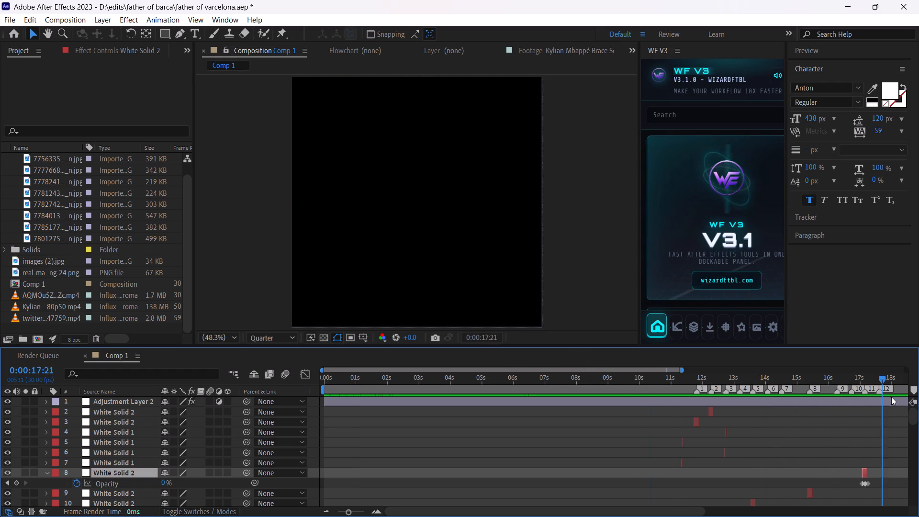
{"action": "left_click_drag", "start_coordinate": [891, 397], "coordinate": [735, 417]}
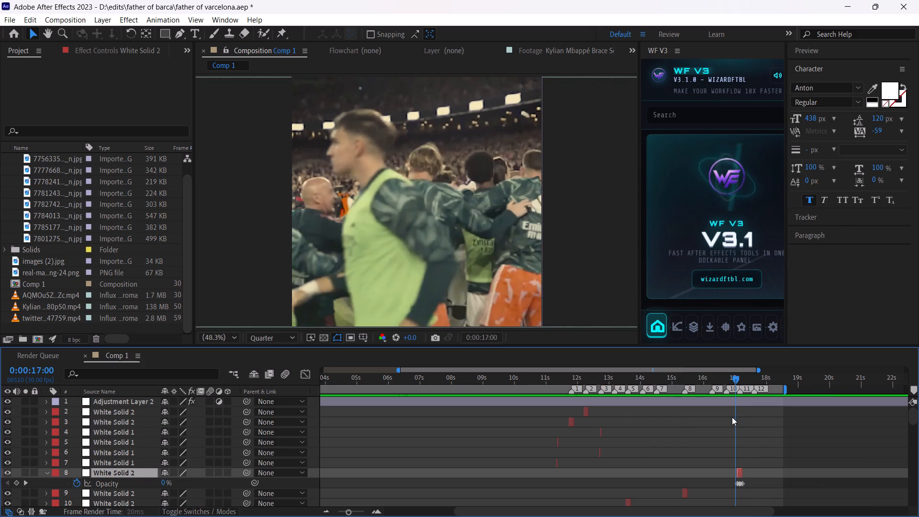
Check the progress of the highlights download in Chrome and return to After Effects.
{"action": "key", "text": "alt+Tab"}
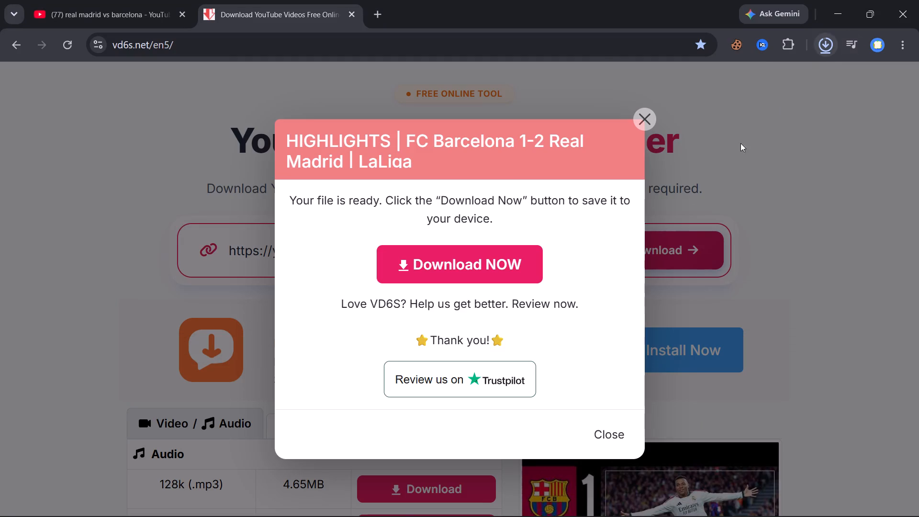
{"action": "left_click", "coordinate": [828, 40]}
{"action": "left_click", "coordinate": [827, 40]}
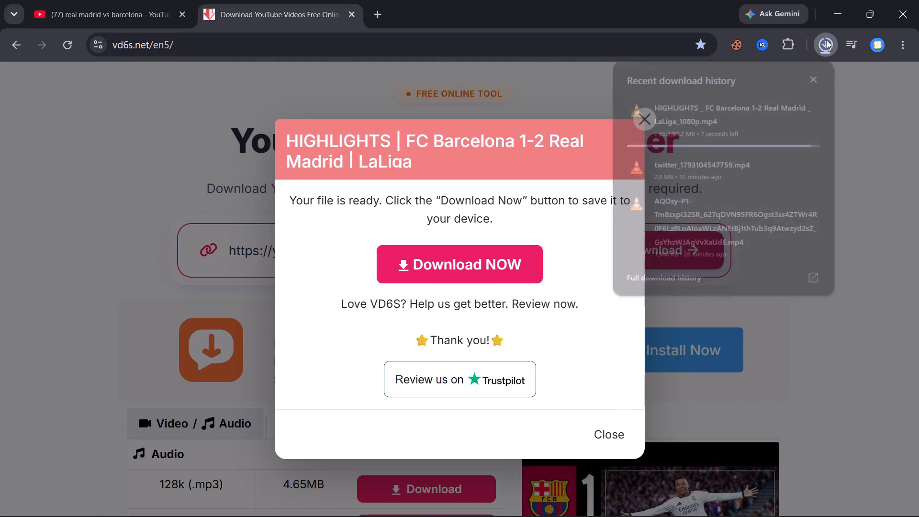
{"action": "key", "text": "alt+Tab"}
Import the HIGHLIGHTS FC Barcelona 1-2 Real Madrid LaLiga 1080p mp4 from the Downloads folder as footage.
{"action": "left_click_drag", "start_coordinate": [191, 217], "coordinate": [201, 164]}
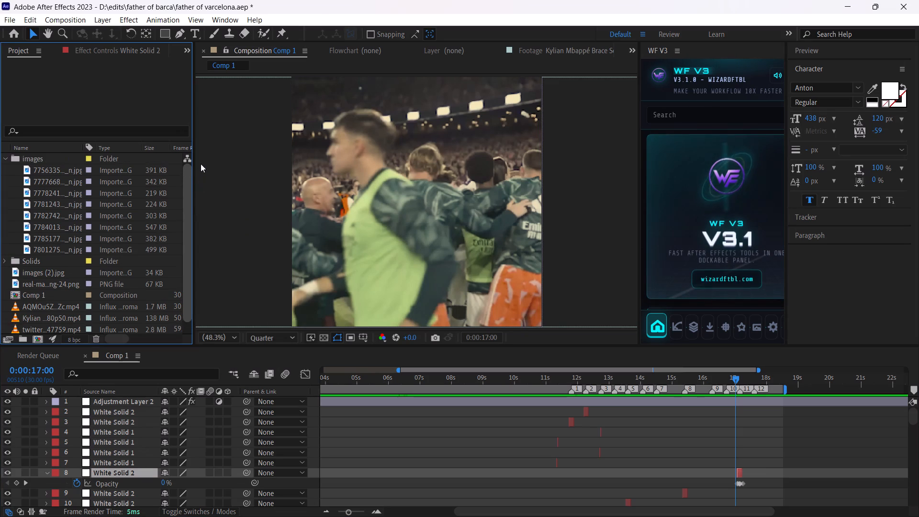
{"action": "left_click_drag", "start_coordinate": [201, 164], "coordinate": [190, 272]}
{"action": "left_click", "coordinate": [146, 326]}
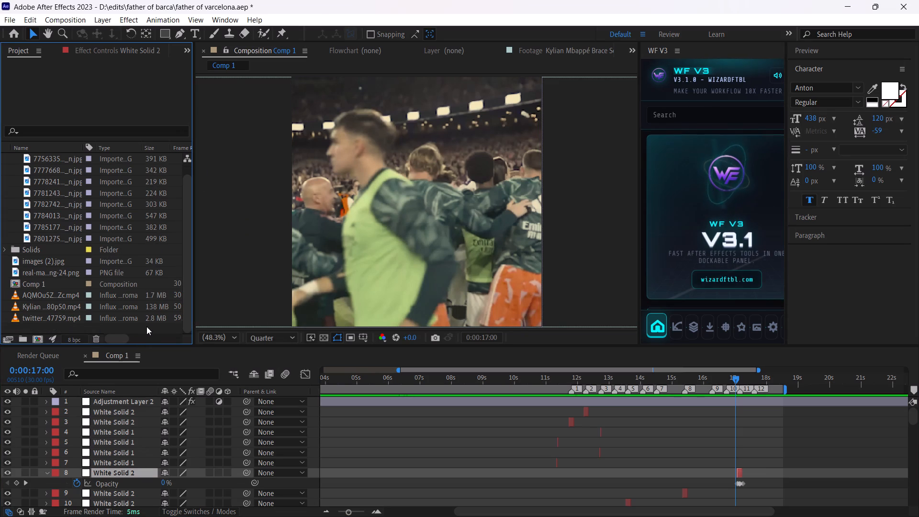
{"action": "key", "text": "ctrl+i"}
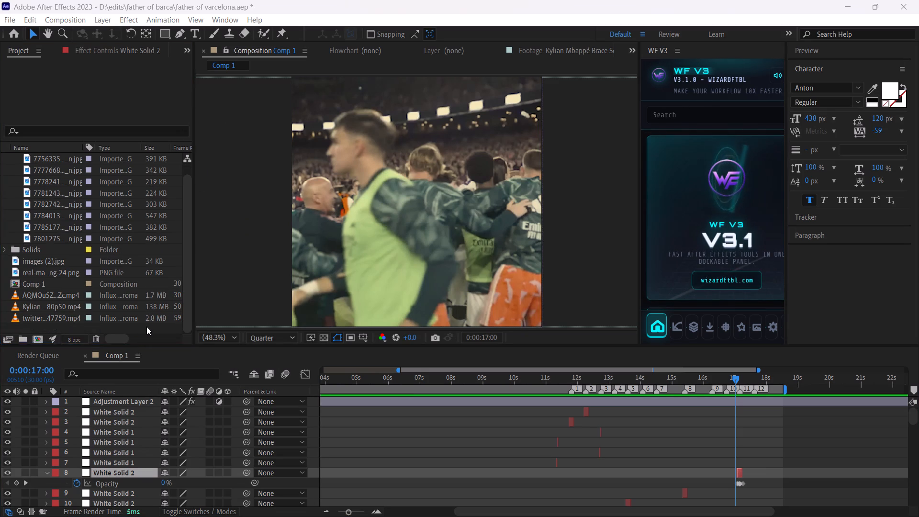
{"action": "left_click_drag", "start_coordinate": [94, 202], "coordinate": [106, 148]}
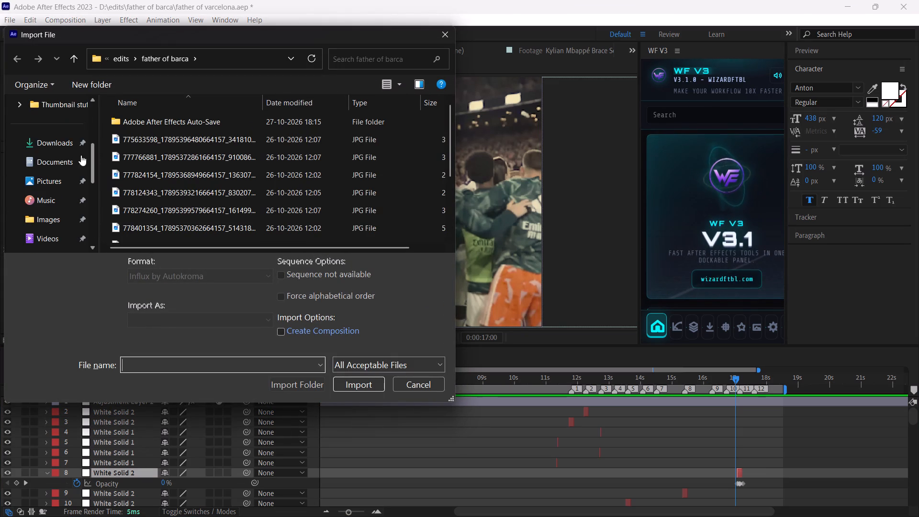
{"action": "left_click", "coordinate": [52, 130]}
{"action": "left_click", "coordinate": [51, 141]}
{"action": "left_click", "coordinate": [134, 156]}
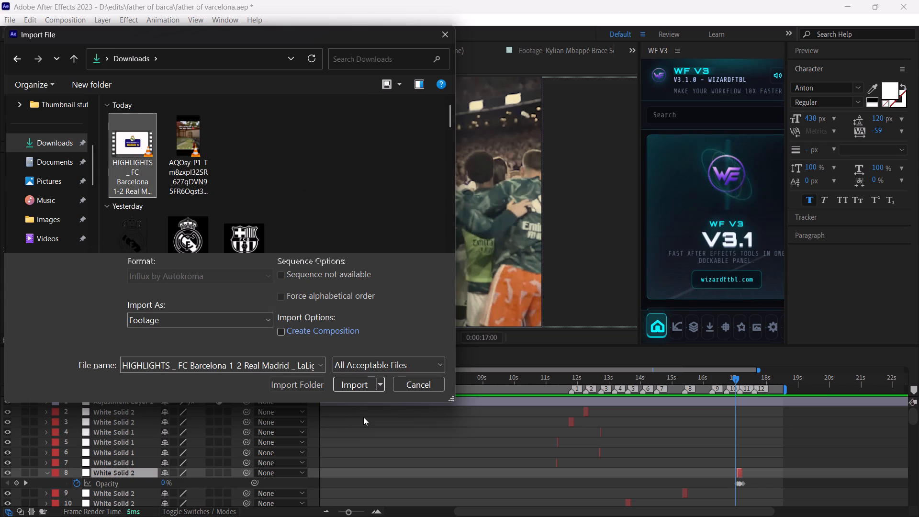
{"action": "left_click", "coordinate": [354, 384]}
Open the highlights footage and trim it to the dribble past Barcelona's number 9, from 0:02:31:16 to 0:02:32:26.
{"action": "double_click", "coordinate": [64, 311]}
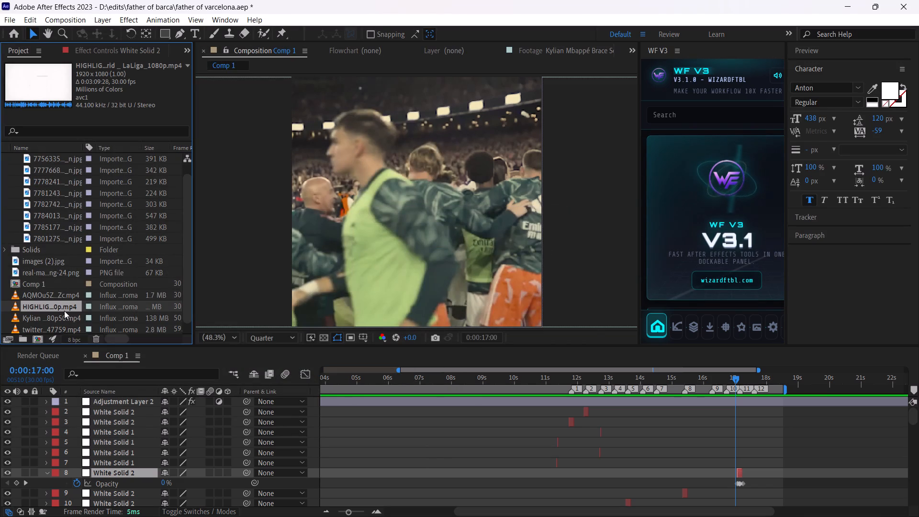
{"action": "left_click_drag", "start_coordinate": [393, 313], "coordinate": [462, 312]}
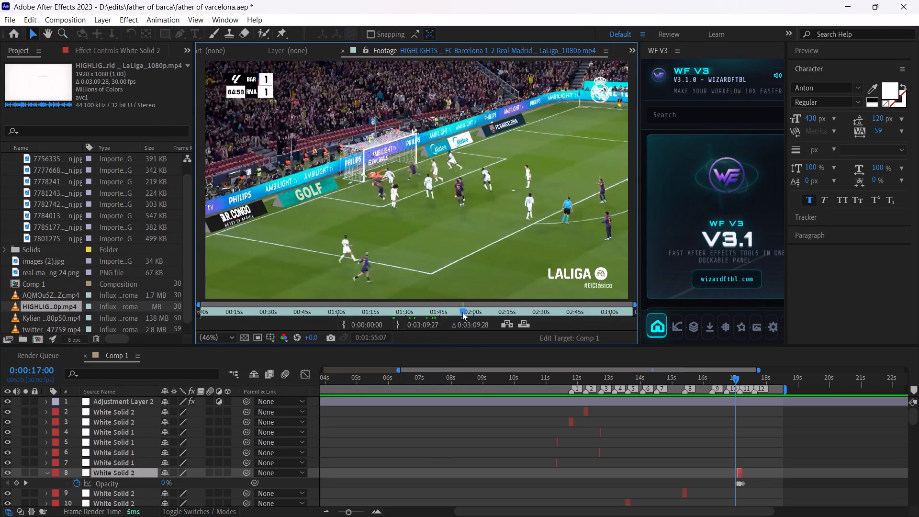
{"action": "left_click_drag", "start_coordinate": [462, 312], "coordinate": [539, 312]}
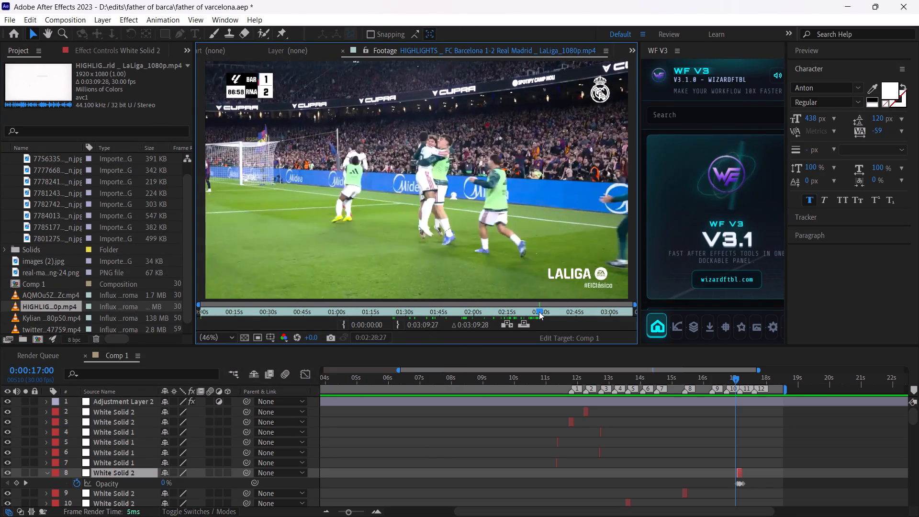
{"action": "left_click_drag", "start_coordinate": [539, 312], "coordinate": [545, 312]}
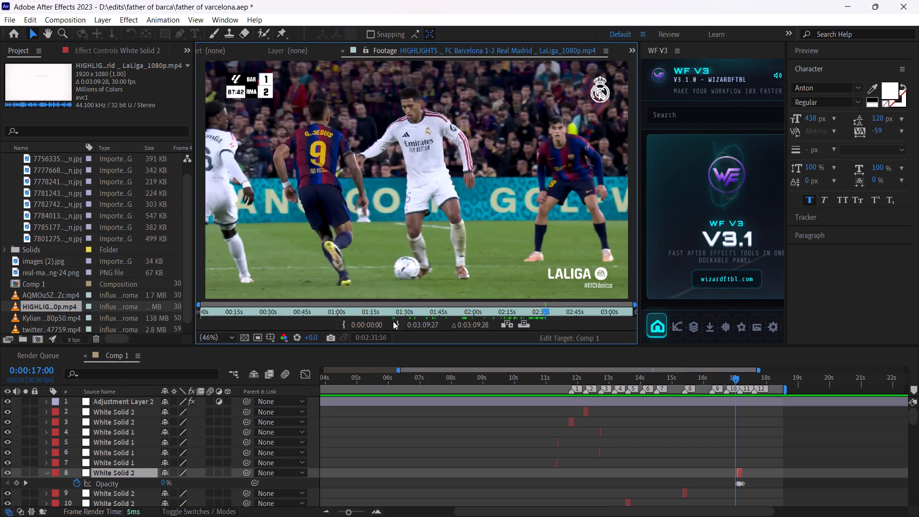
{"action": "left_click", "coordinate": [394, 325]}
{"action": "left_click", "coordinate": [344, 325]}
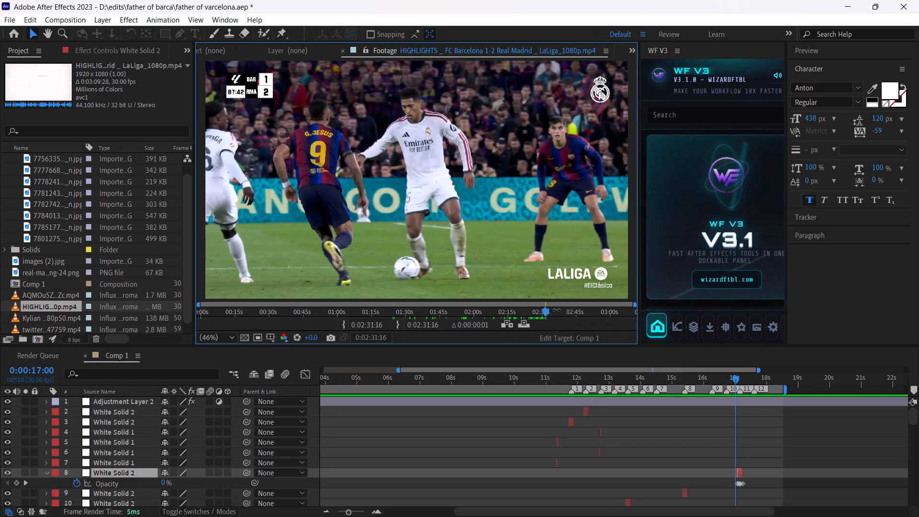
{"action": "key", "text": "ctrl+shift+Right"}
{"action": "key", "text": "ctrl+shift+Right"}
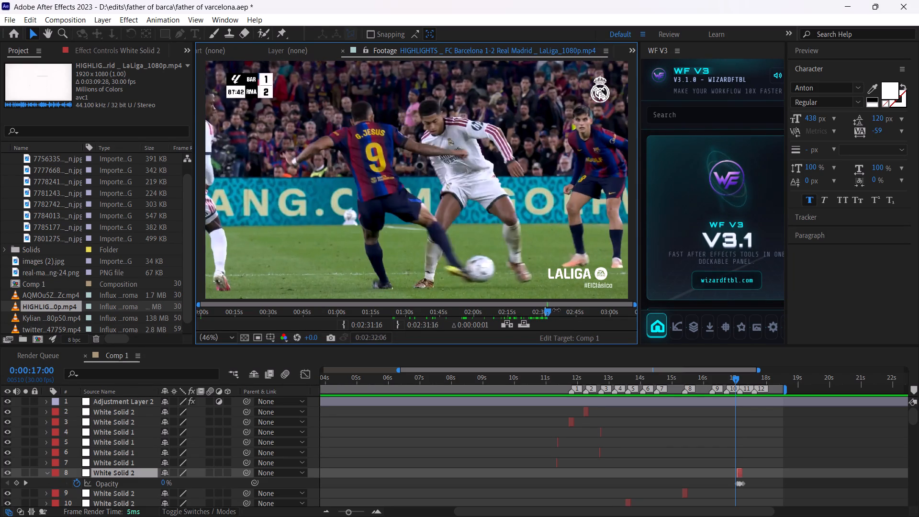
{"action": "key", "text": "ctrl+shift+Right"}
{"action": "key", "text": "ctrl+shift+Right"}
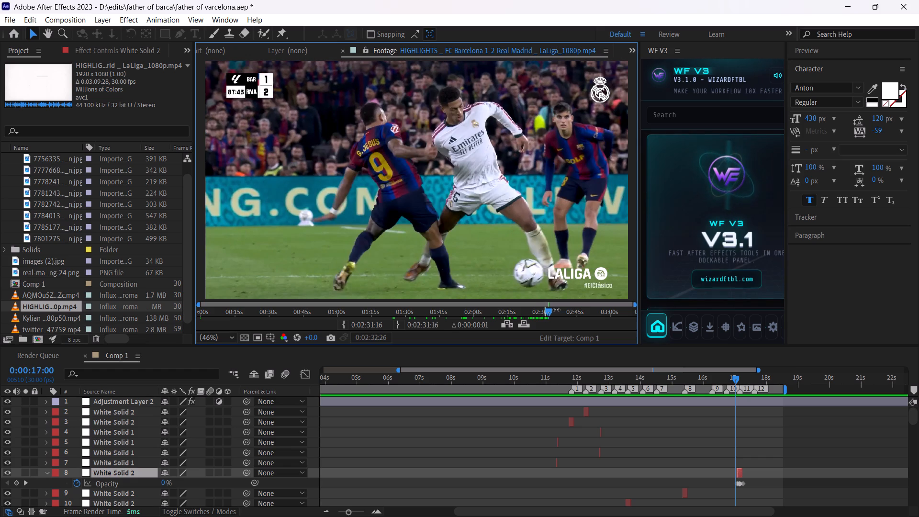
{"action": "left_click", "coordinate": [399, 326]}
Add the trimmed highlights clip to the Comp 1 timeline, starting just before 18 seconds.
{"action": "left_click_drag", "start_coordinate": [61, 303], "coordinate": [807, 465]}
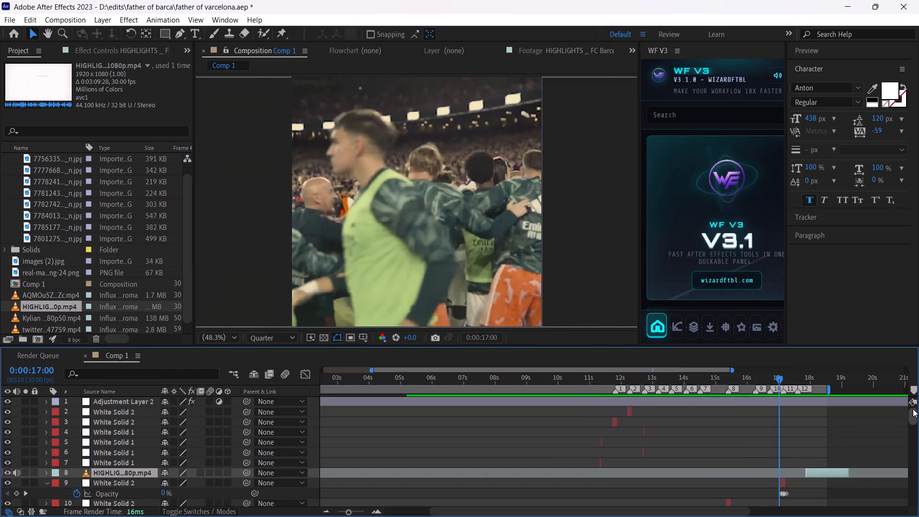
Move the highlights layer down the stack to just above the lowest of the neighbouring White Solid 1 layers, over the Kylian clips.
{"action": "left_click_drag", "start_coordinate": [914, 418], "coordinate": [911, 430]}
{"action": "left_click_drag", "start_coordinate": [823, 402], "coordinate": [825, 435]}
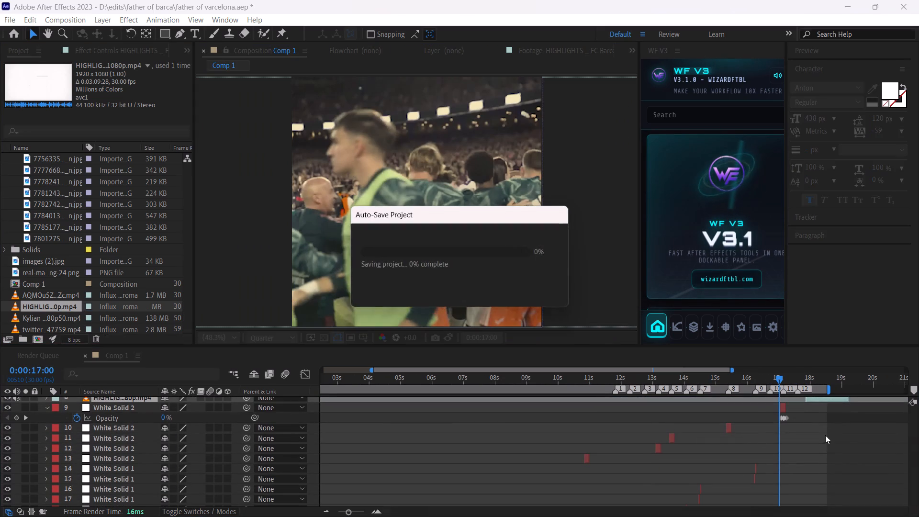
{"action": "left_click_drag", "start_coordinate": [825, 435], "coordinate": [824, 458]}
{"action": "left_click_drag", "start_coordinate": [111, 398], "coordinate": [117, 493]}
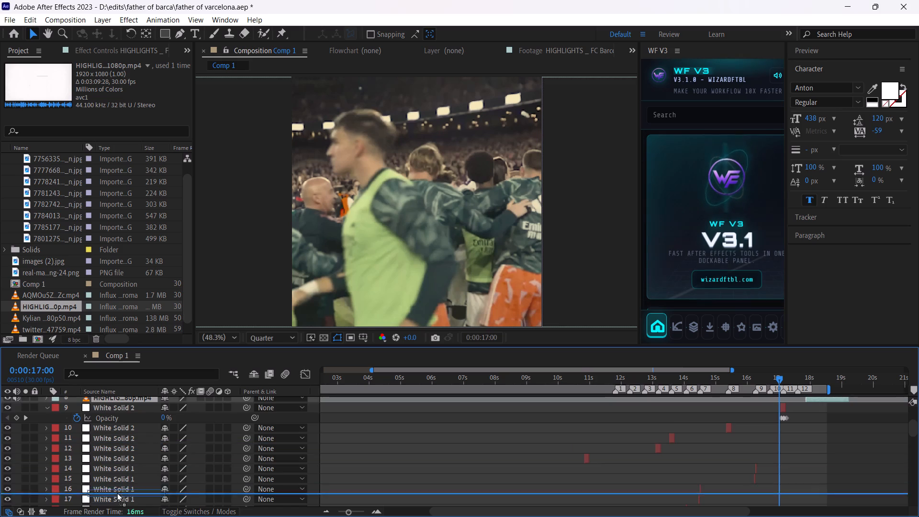
{"action": "left_click_drag", "start_coordinate": [117, 493], "coordinate": [120, 449]}
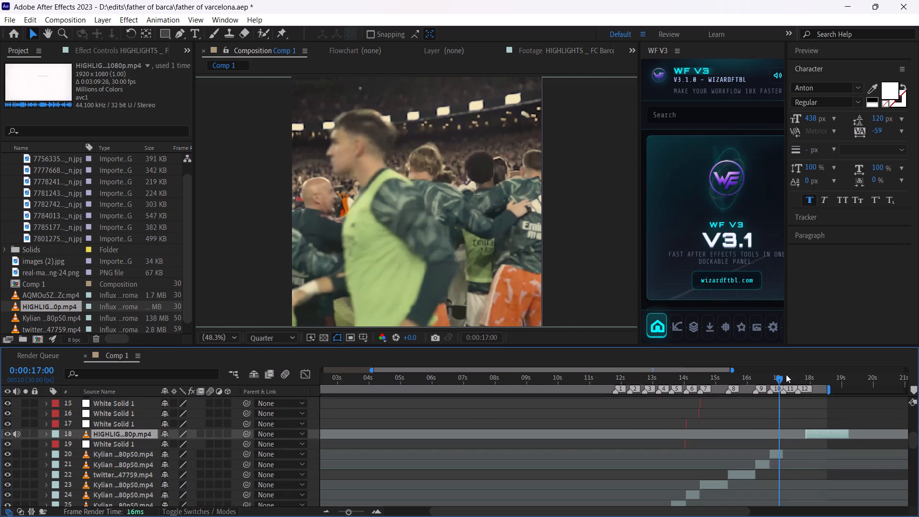
Shift the highlights clip earlier on the timeline so that it ends at marker 12.
{"action": "left_click_drag", "start_coordinate": [780, 378], "coordinate": [795, 380]}
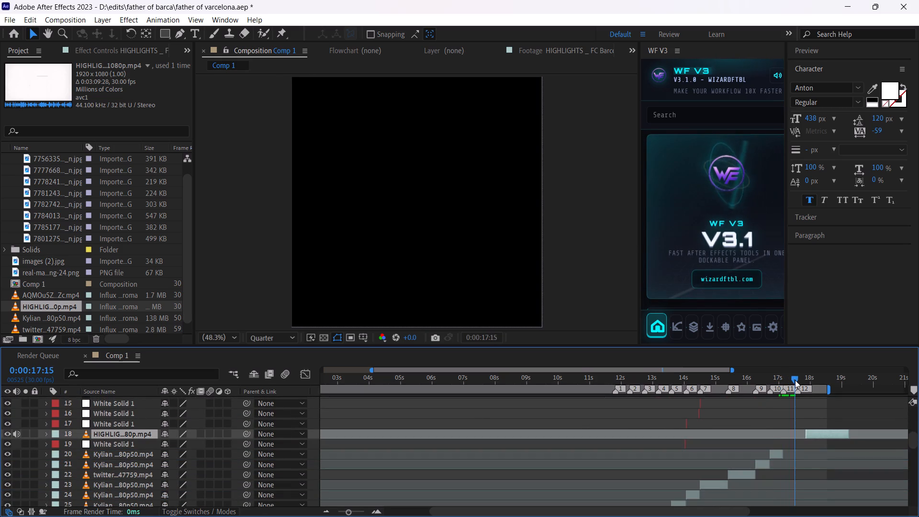
{"action": "left_click_drag", "start_coordinate": [795, 380], "coordinate": [797, 380]}
{"action": "left_click_drag", "start_coordinate": [349, 510], "coordinate": [388, 513]}
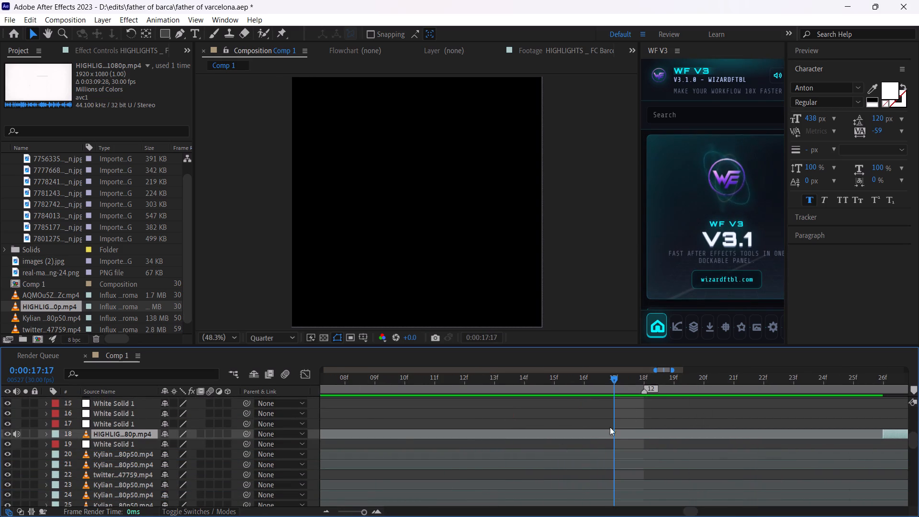
{"action": "left_click", "coordinate": [365, 514]}
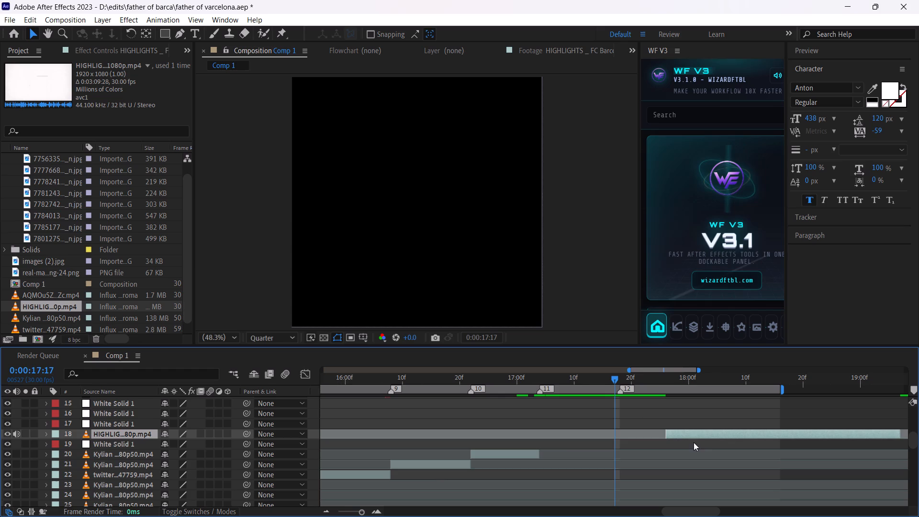
{"action": "left_click_drag", "start_coordinate": [702, 435], "coordinate": [423, 448]}
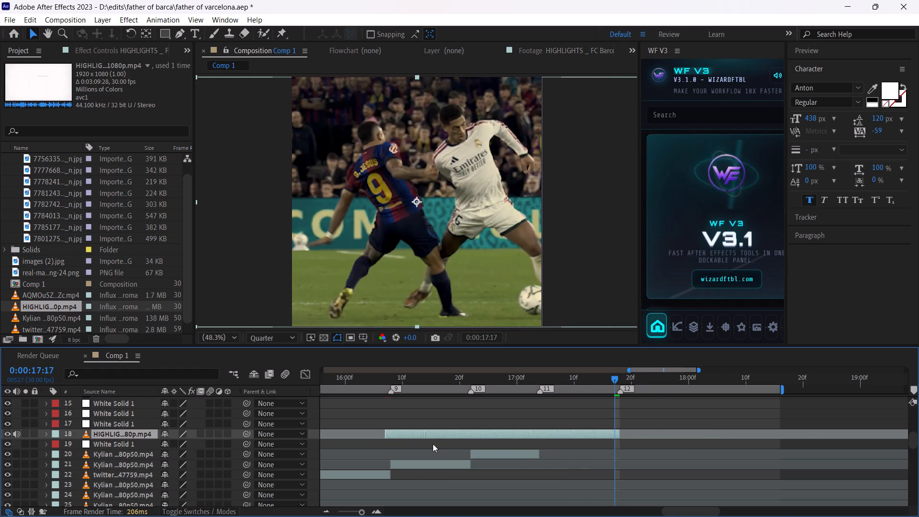
Split the highlights clip at marker 11, 0:00:17:04, and delete the part before it.
{"action": "left_click_drag", "start_coordinate": [618, 381], "coordinate": [539, 391]}
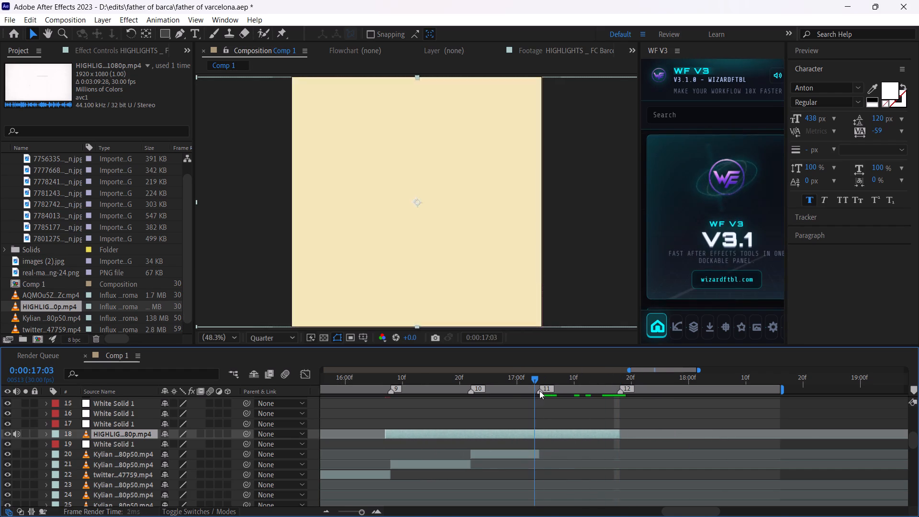
{"action": "left_click_drag", "start_coordinate": [539, 391], "coordinate": [583, 394]}
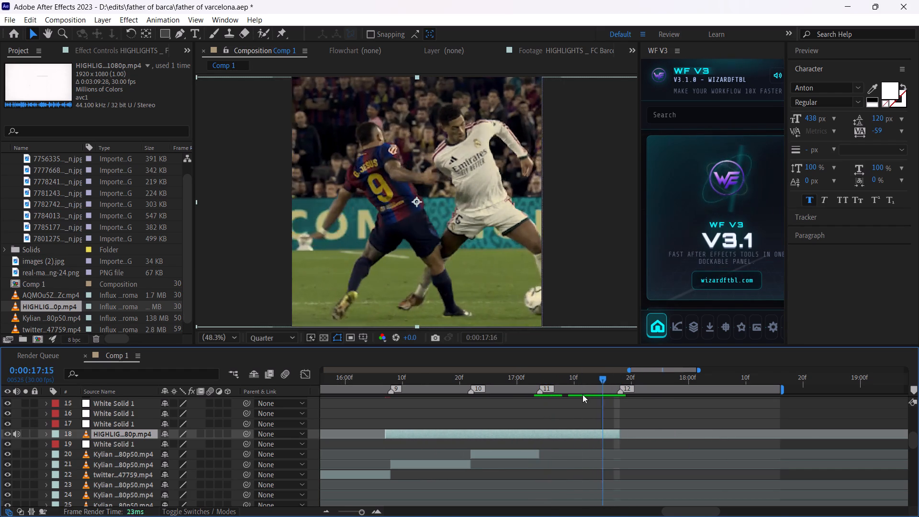
{"action": "left_click_drag", "start_coordinate": [583, 394], "coordinate": [544, 400]}
{"action": "key", "text": "ctrl+shift+d"}
{"action": "left_click", "coordinate": [521, 448]}
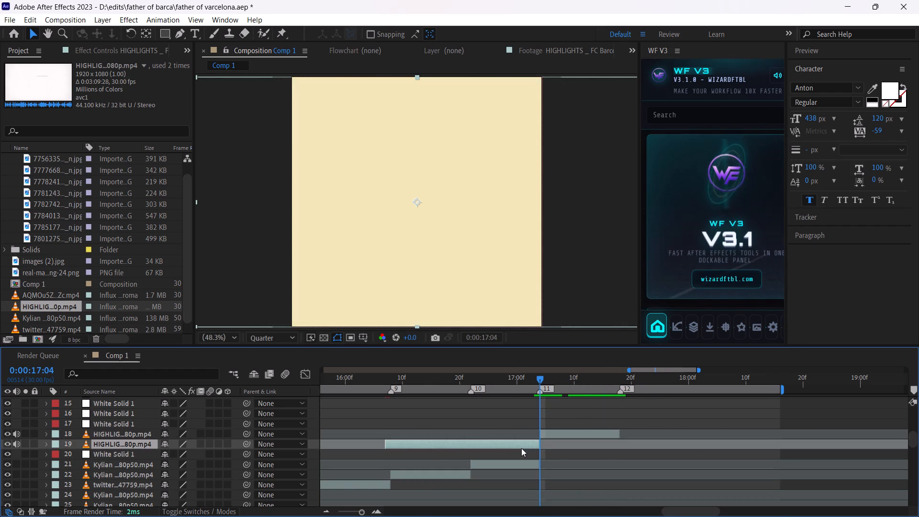
{"action": "key", "text": "Delete"}
Mute the highlights clip, set its position to 304, 540 to reframe the dribble, and play the edit from 0:00:16:19.
{"action": "left_click", "coordinate": [560, 433]}
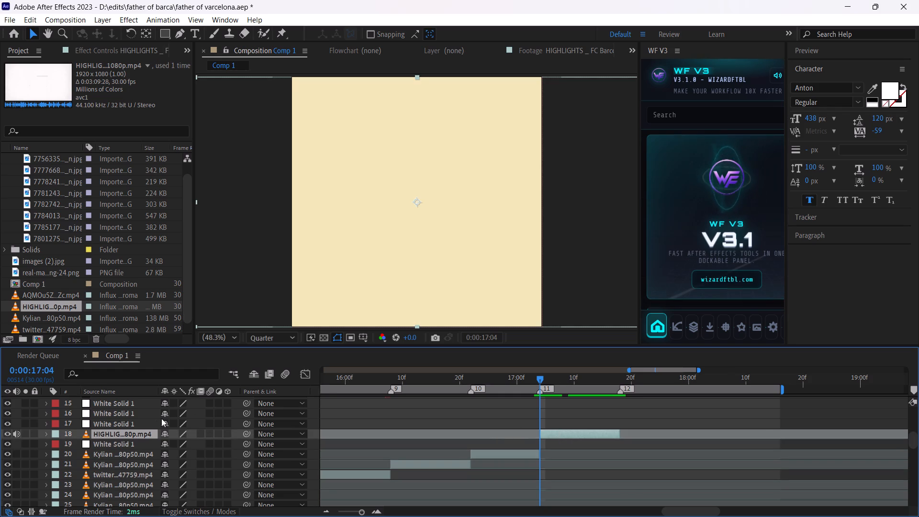
{"action": "key", "text": "p"}
{"action": "left_click", "coordinate": [16, 434]}
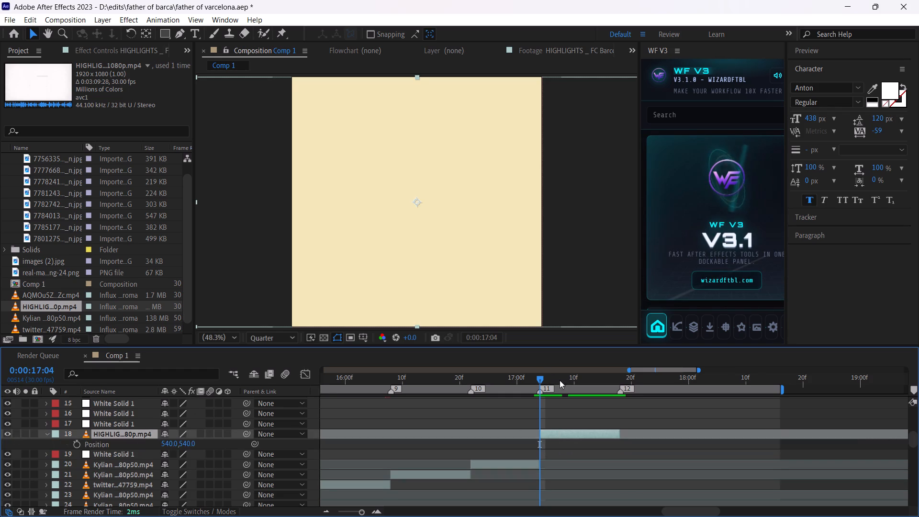
{"action": "left_click", "coordinate": [560, 386]}
{"action": "left_click", "coordinate": [563, 382]}
{"action": "left_click_drag", "start_coordinate": [176, 440], "coordinate": [45, 453]}
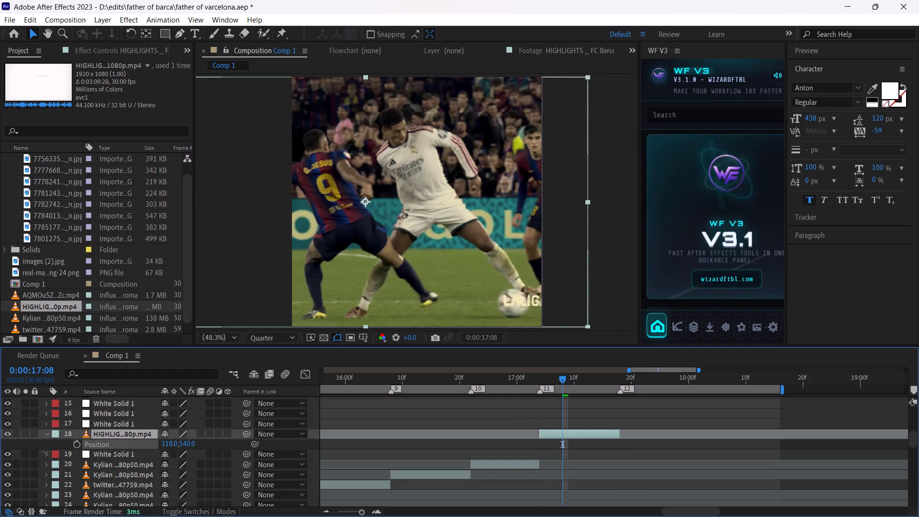
{"action": "left_click_drag", "start_coordinate": [45, 453], "coordinate": [51, 457]}
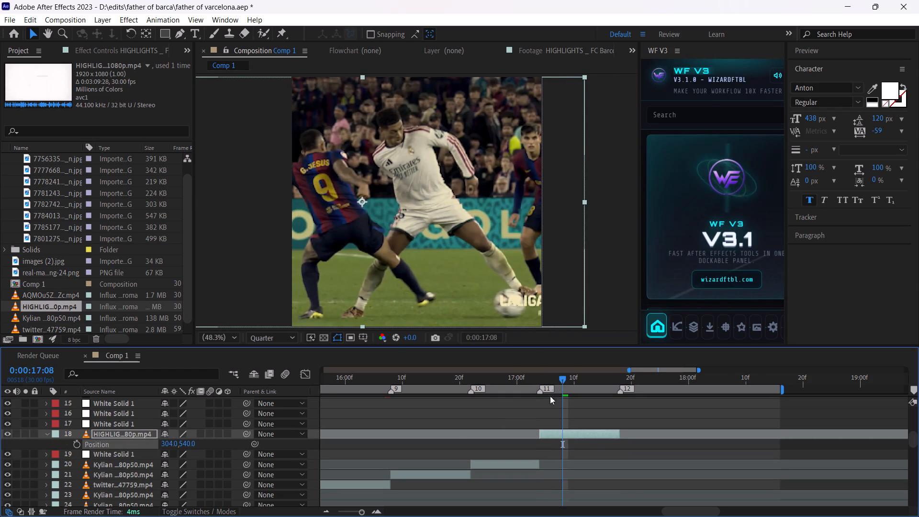
{"action": "left_click_drag", "start_coordinate": [563, 378], "coordinate": [457, 402]}
{"action": "key", "text": "space"}
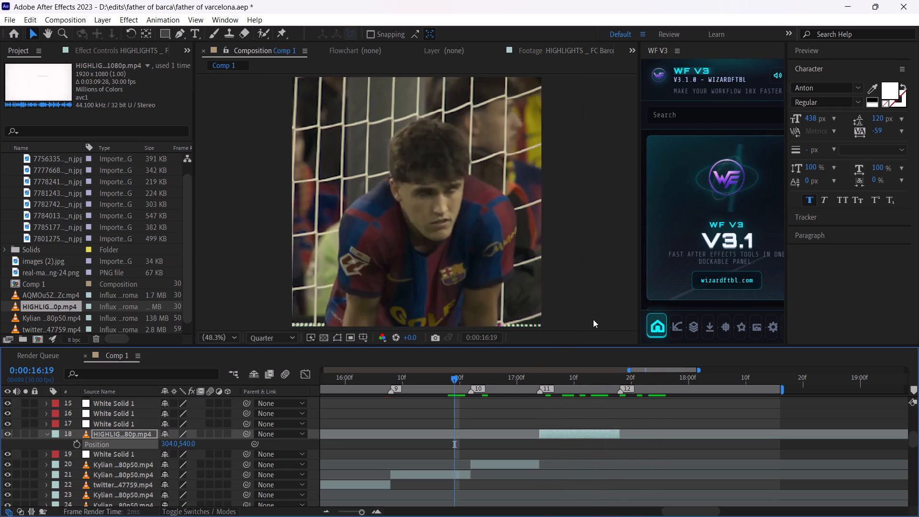
{"action": "key", "text": "space"}
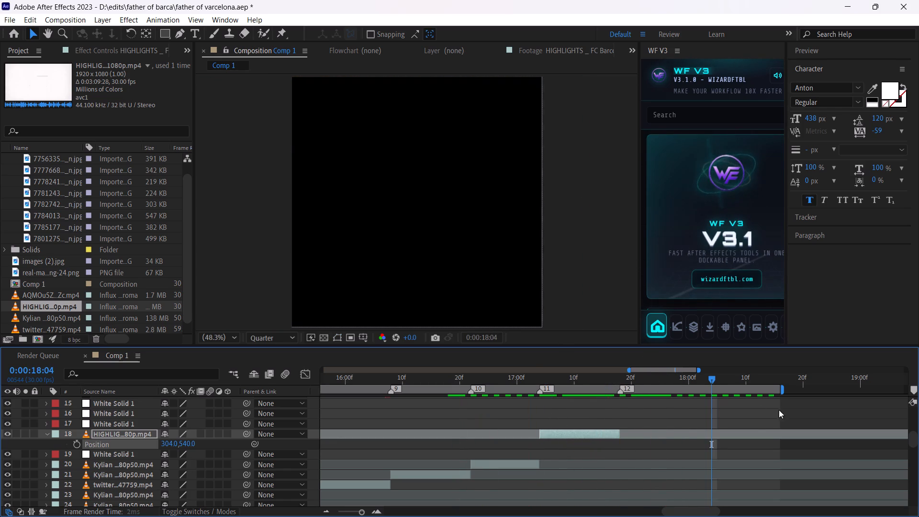
Show the bottom reference layer AQMOu5Z...Zc.mp4 and check its picture just after marker 12.
{"action": "left_click_drag", "start_coordinate": [911, 431], "coordinate": [918, 438]}
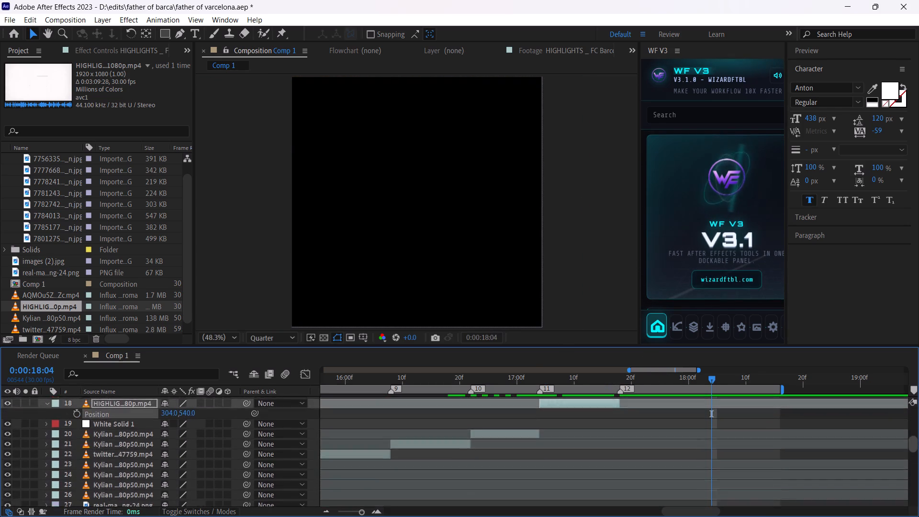
{"action": "left_click_drag", "start_coordinate": [918, 438], "coordinate": [895, 508]}
{"action": "left_click", "coordinate": [8, 500]}
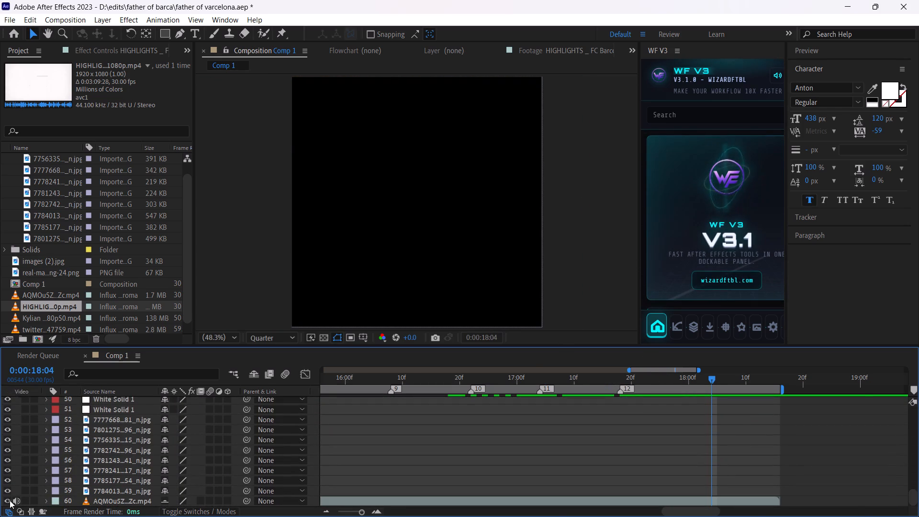
{"action": "left_click_drag", "start_coordinate": [916, 496], "coordinate": [911, 359]}
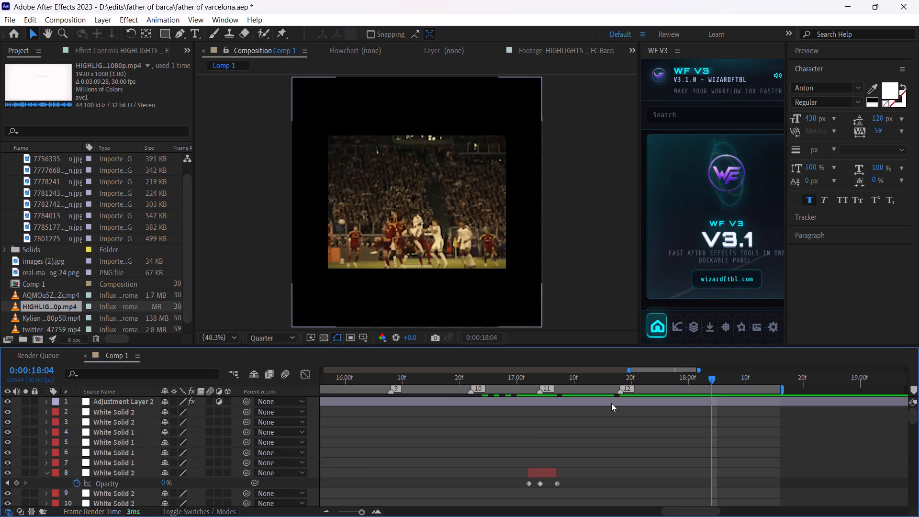
{"action": "left_click_drag", "start_coordinate": [639, 382], "coordinate": [627, 391]}
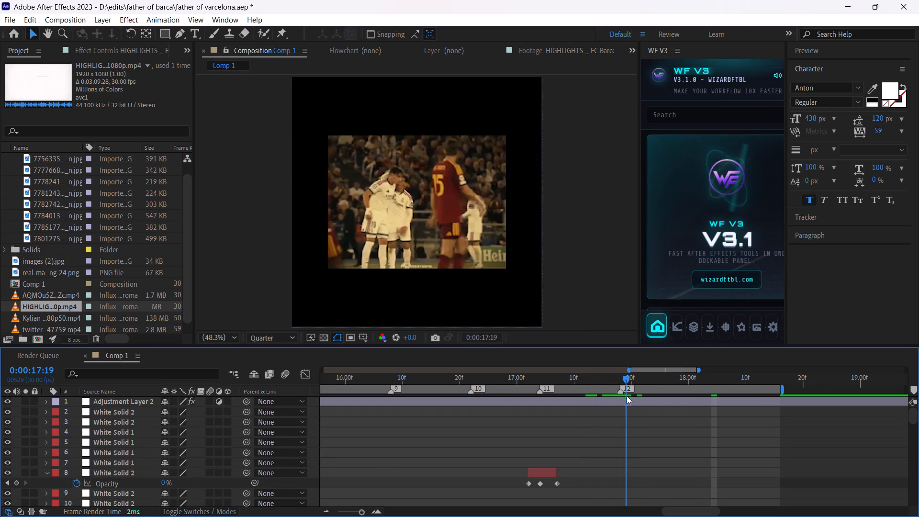
Duplicate the two White Solid 1 flash layers at marker 9 and stack both copies above the originals.
{"action": "left_click_drag", "start_coordinate": [914, 416], "coordinate": [908, 433]}
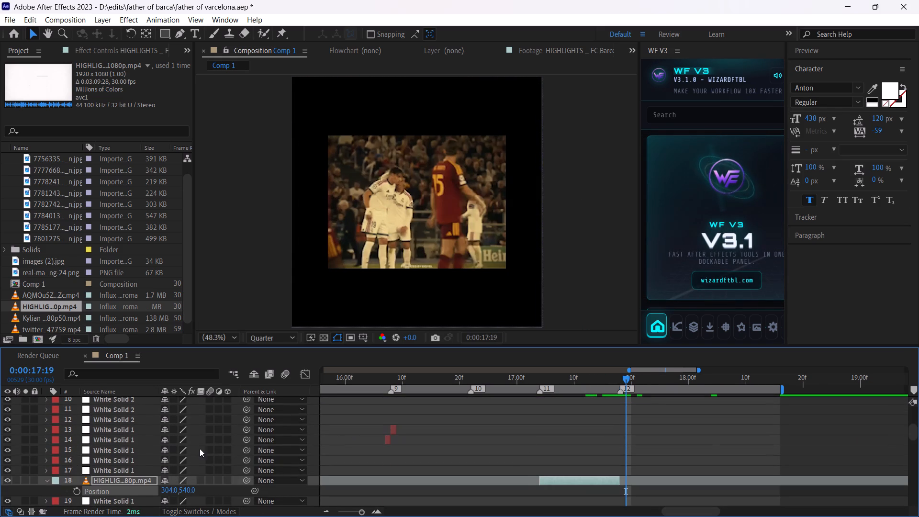
{"action": "left_click", "coordinate": [122, 443]}
{"action": "left_click", "coordinate": [117, 429], "text": "shift"}
{"action": "key", "text": "ctrl+d"}
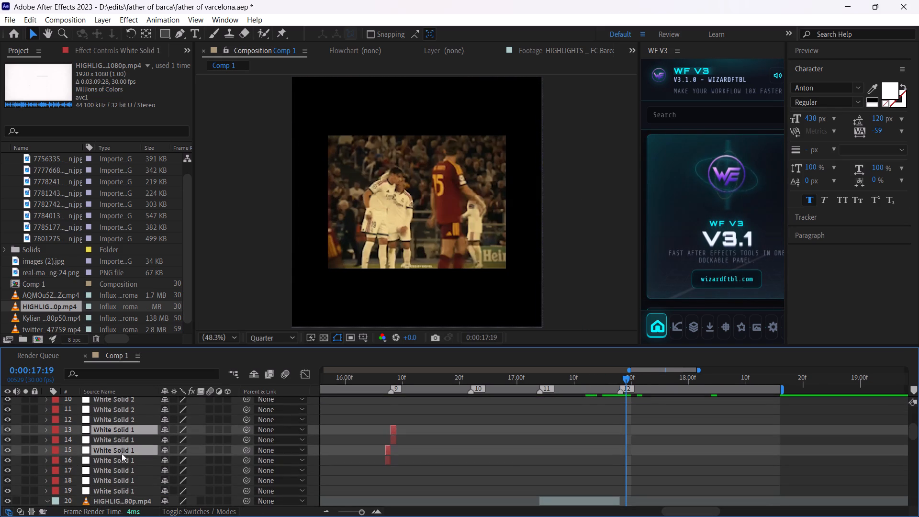
{"action": "left_click_drag", "start_coordinate": [123, 448], "coordinate": [151, 424]}
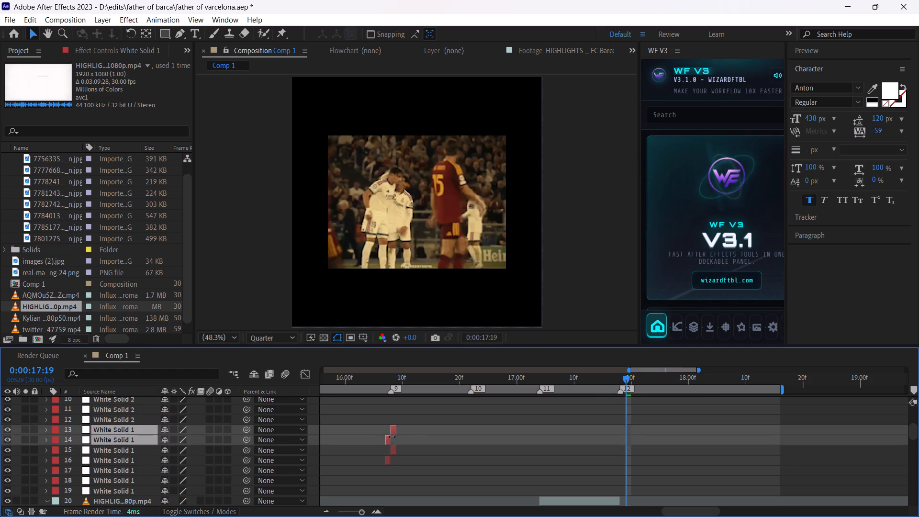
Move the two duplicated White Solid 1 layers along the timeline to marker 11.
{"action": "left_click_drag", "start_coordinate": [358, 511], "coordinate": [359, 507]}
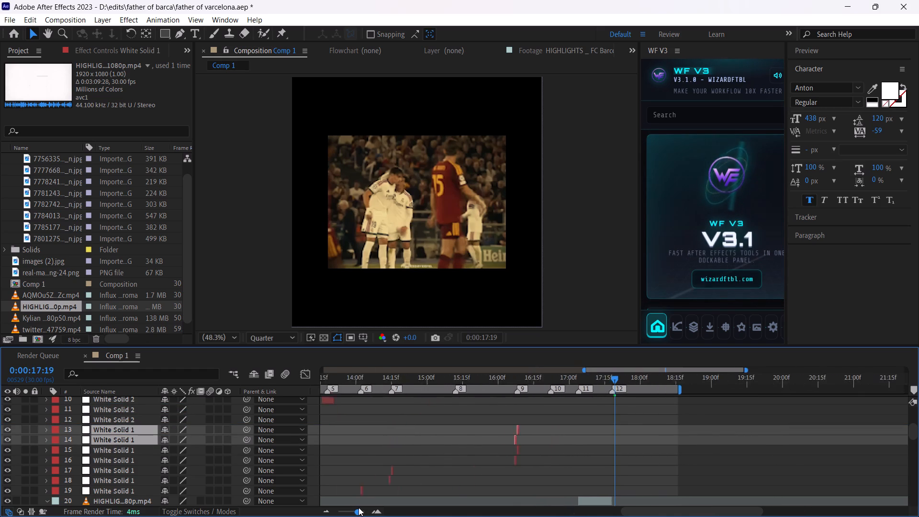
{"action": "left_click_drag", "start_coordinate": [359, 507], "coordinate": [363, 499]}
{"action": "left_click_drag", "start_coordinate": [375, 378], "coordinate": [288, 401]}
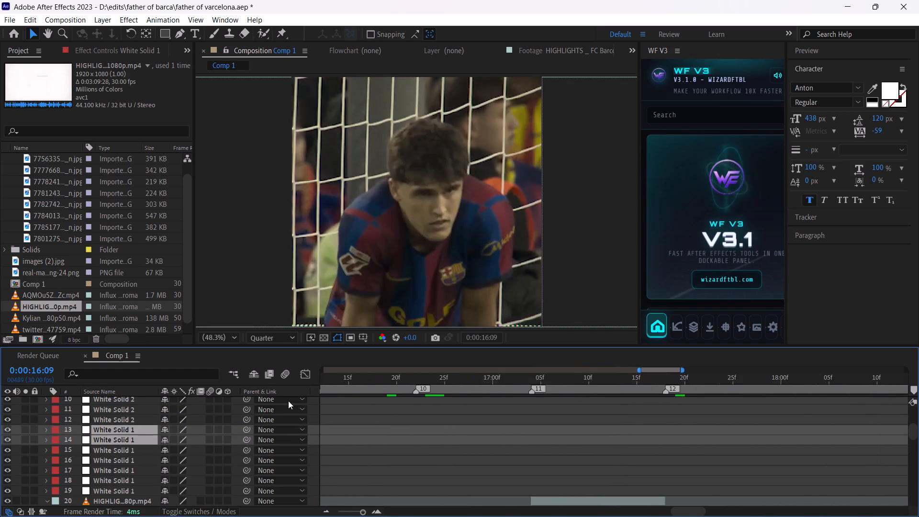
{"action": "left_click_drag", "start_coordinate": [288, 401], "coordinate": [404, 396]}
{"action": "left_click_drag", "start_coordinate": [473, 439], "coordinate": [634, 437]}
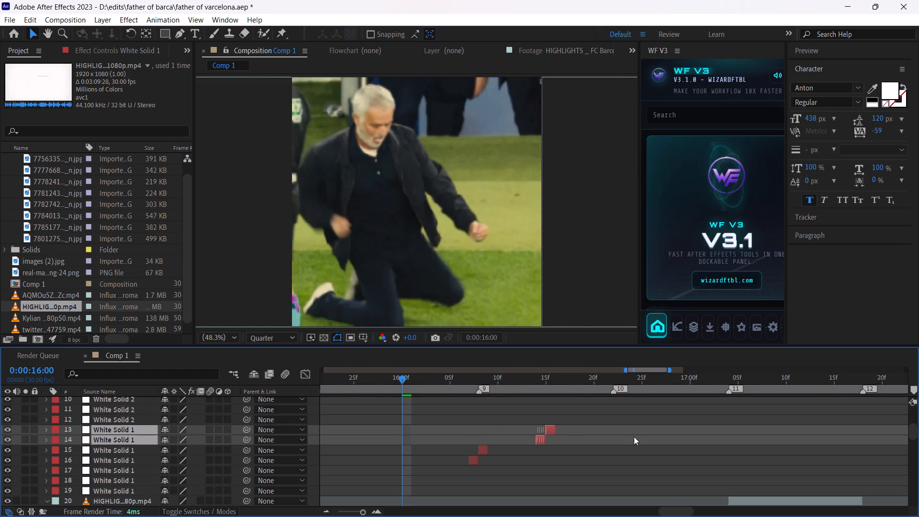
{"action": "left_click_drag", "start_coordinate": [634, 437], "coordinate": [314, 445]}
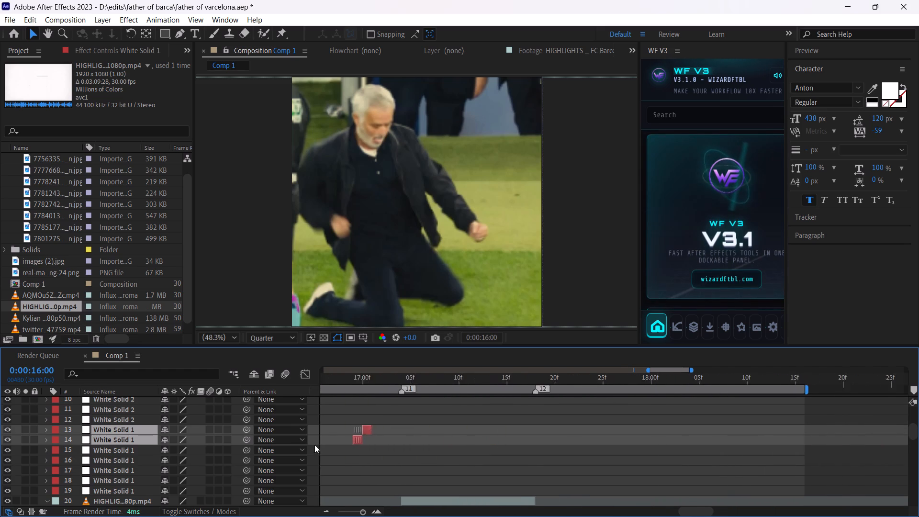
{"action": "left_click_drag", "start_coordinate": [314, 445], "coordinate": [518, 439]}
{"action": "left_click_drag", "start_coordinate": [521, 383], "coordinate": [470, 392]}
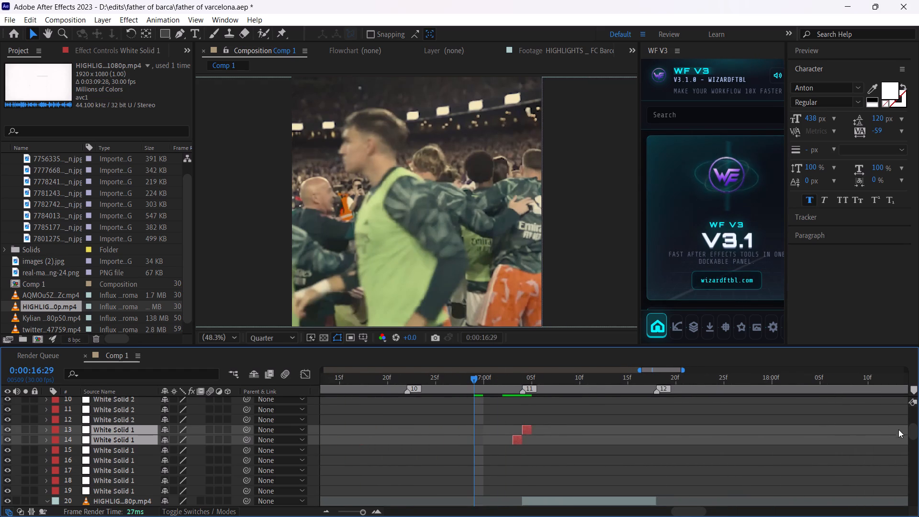
Move the two duplicated White Solid 1 layers to marker 12, one ending and the other starting at 0:00:17:18.
{"action": "left_click_drag", "start_coordinate": [916, 437], "coordinate": [903, 432]}
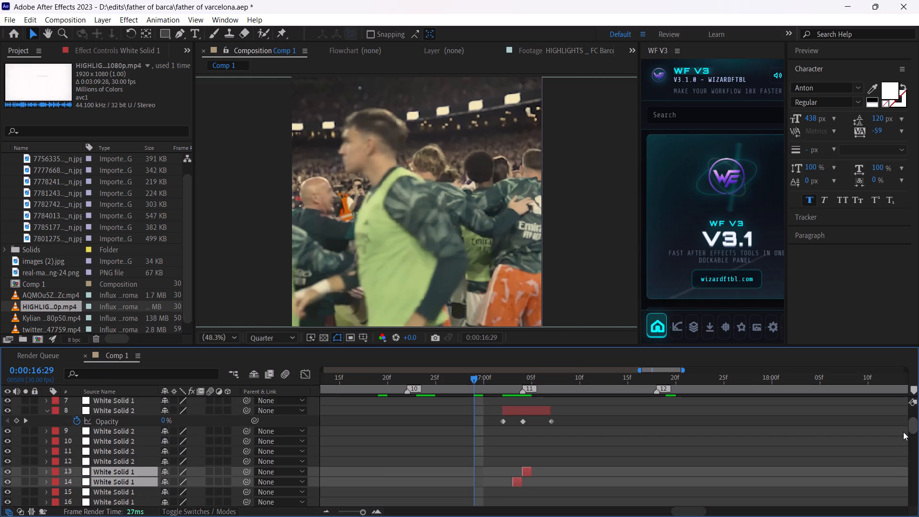
{"action": "left_click_drag", "start_coordinate": [903, 432], "coordinate": [898, 434]}
{"action": "left_click_drag", "start_coordinate": [518, 456], "coordinate": [653, 452]}
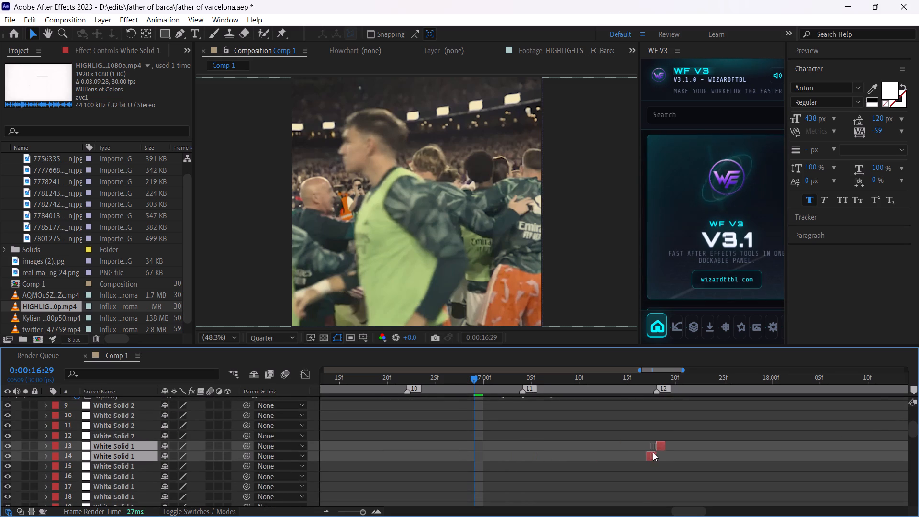
{"action": "left_click_drag", "start_coordinate": [653, 452], "coordinate": [654, 452]}
{"action": "left_click", "coordinate": [659, 382]}
{"action": "left_click_drag", "start_coordinate": [654, 374], "coordinate": [652, 374]}
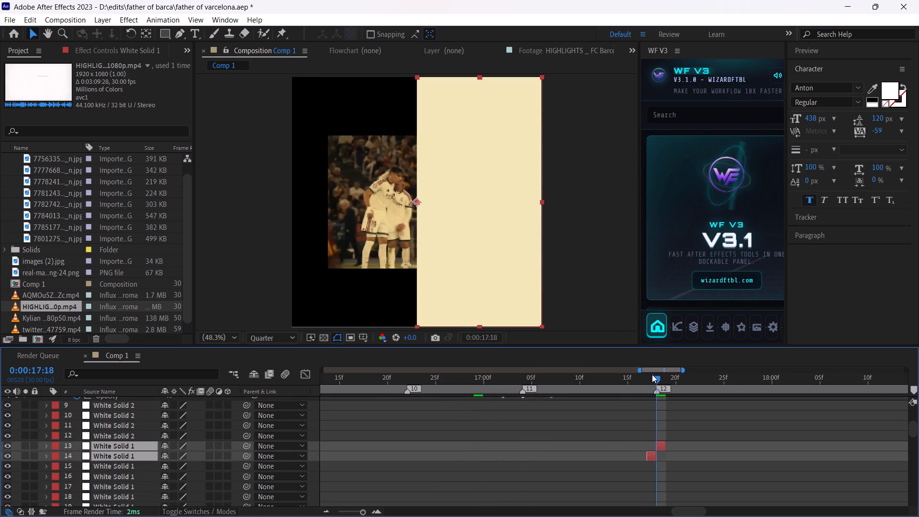
Find the next cut in the reference picture after marker 12 and add marker 13 at 0:00:17:26.
{"action": "left_click_drag", "start_coordinate": [652, 374], "coordinate": [811, 378]}
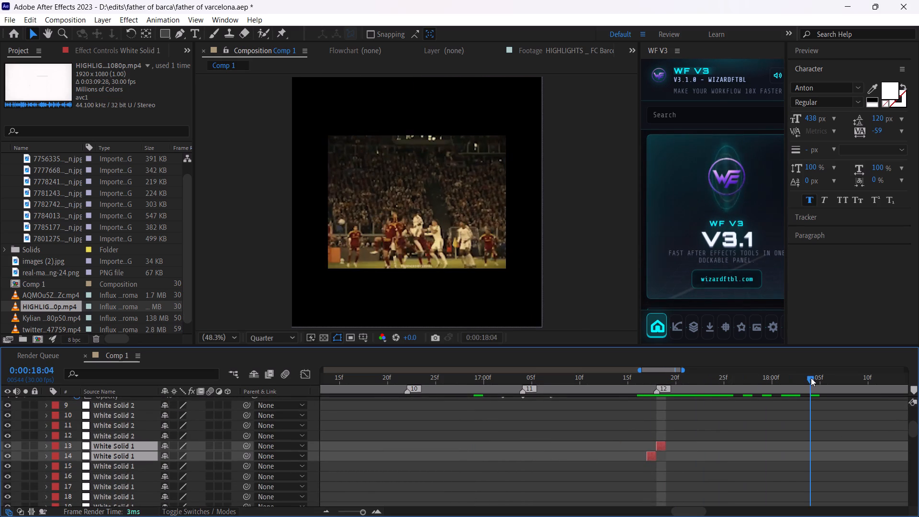
{"action": "left_click_drag", "start_coordinate": [811, 378], "coordinate": [752, 404]}
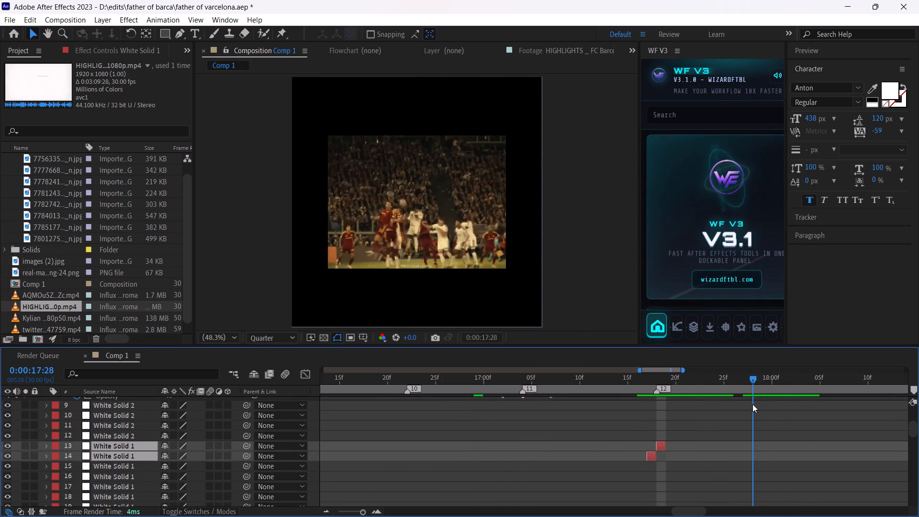
{"action": "left_click_drag", "start_coordinate": [752, 404], "coordinate": [721, 416]}
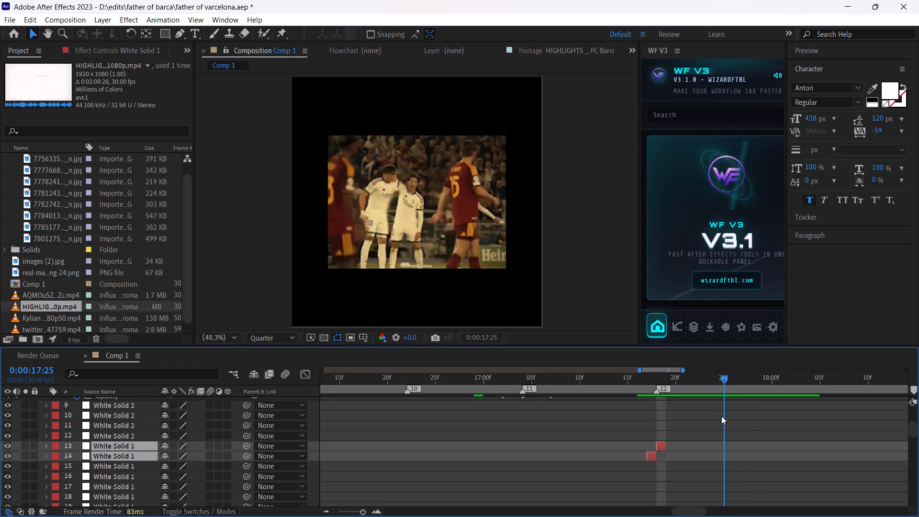
{"action": "left_click_drag", "start_coordinate": [721, 416], "coordinate": [726, 418]}
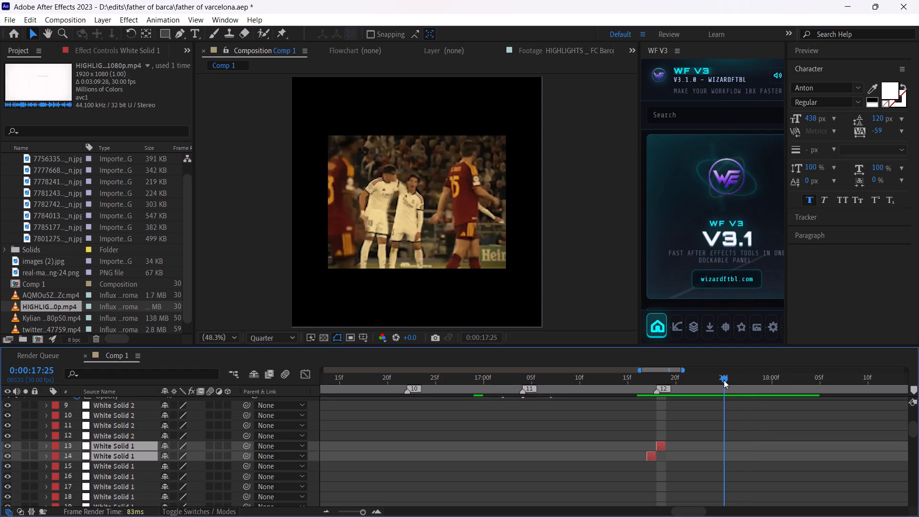
{"action": "left_click_drag", "start_coordinate": [724, 380], "coordinate": [731, 380]}
{"action": "left_click", "coordinate": [913, 390]}
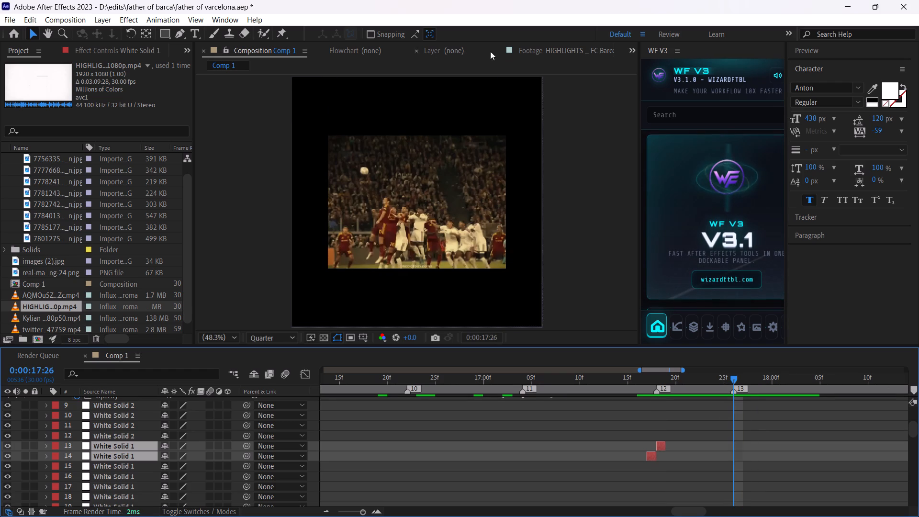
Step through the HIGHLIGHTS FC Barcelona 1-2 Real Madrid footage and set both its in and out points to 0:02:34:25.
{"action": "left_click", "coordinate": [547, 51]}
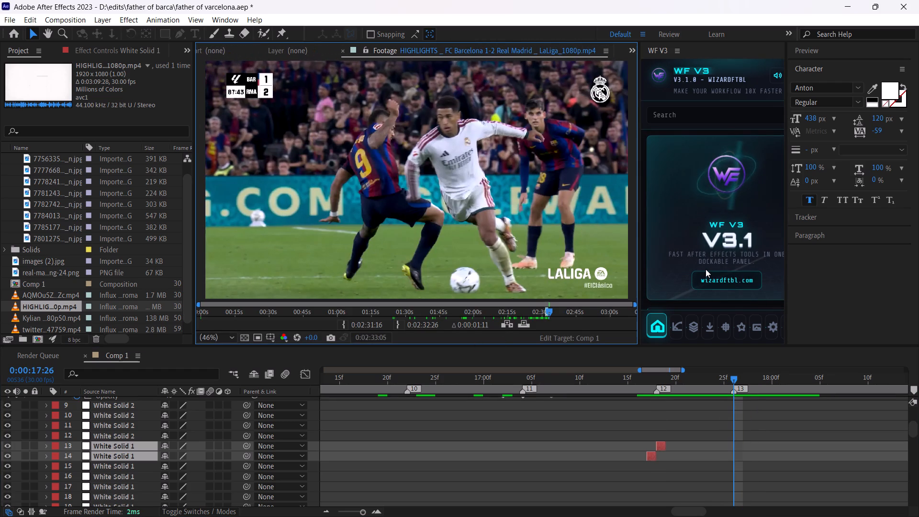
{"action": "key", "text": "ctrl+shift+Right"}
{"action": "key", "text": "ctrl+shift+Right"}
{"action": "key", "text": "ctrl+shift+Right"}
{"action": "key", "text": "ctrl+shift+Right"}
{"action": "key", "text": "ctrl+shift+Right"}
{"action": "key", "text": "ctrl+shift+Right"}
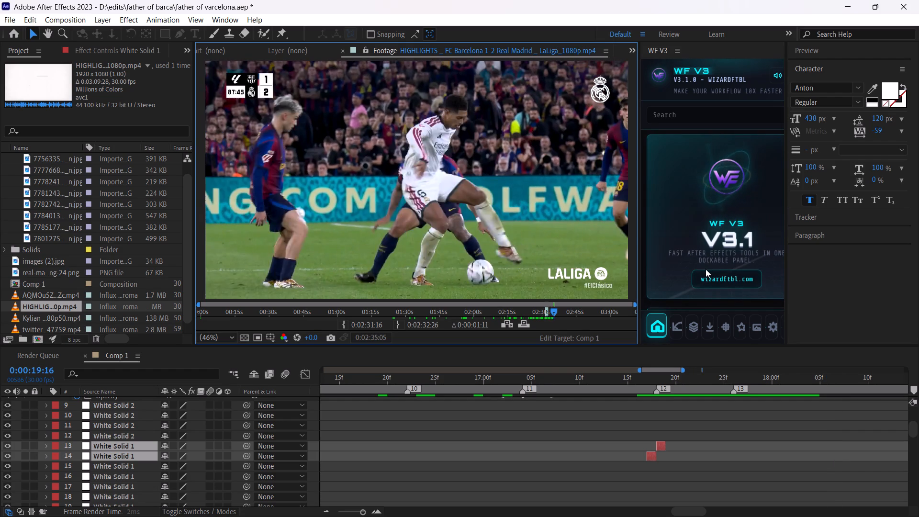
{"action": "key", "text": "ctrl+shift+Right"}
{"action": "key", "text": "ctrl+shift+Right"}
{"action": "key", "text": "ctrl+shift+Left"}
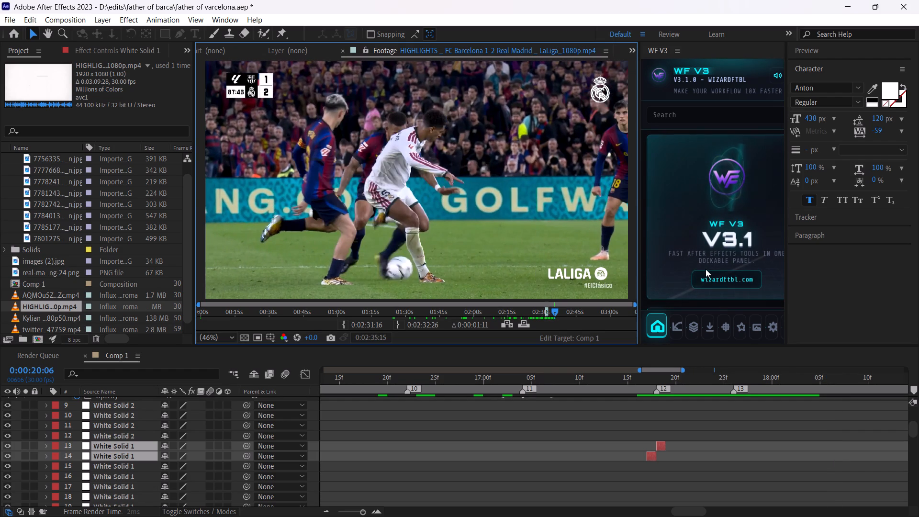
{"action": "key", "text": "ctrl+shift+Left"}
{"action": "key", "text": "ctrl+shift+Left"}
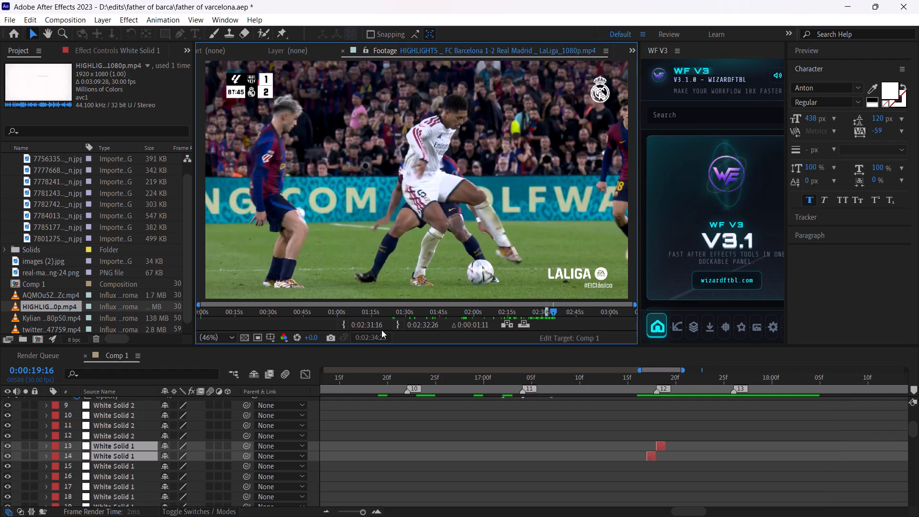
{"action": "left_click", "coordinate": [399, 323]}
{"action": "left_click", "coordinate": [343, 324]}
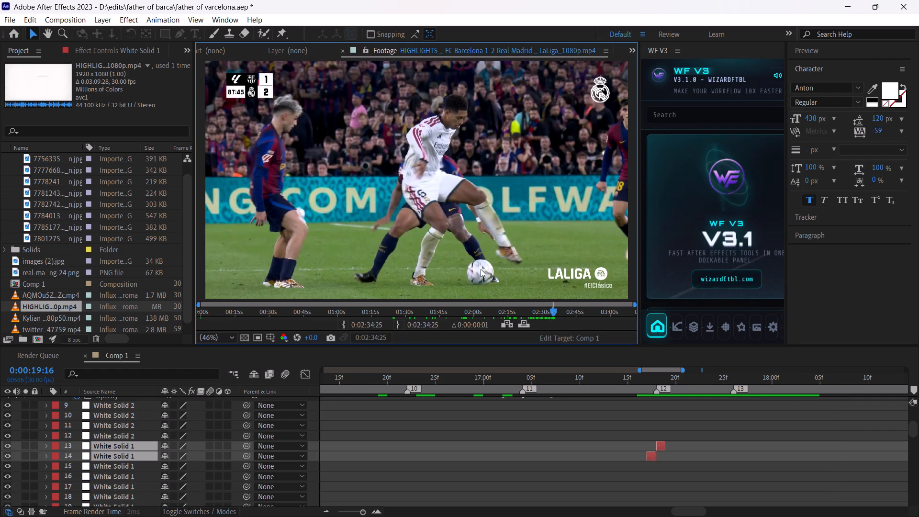
Step further through the HIGHLIGHTS footage and set its in point to 0:02:38:25 and out point to 0:02:39:25.
{"action": "key", "text": "ctrl+shift+Right"}
{"action": "key", "text": "ctrl+shift+Right"}
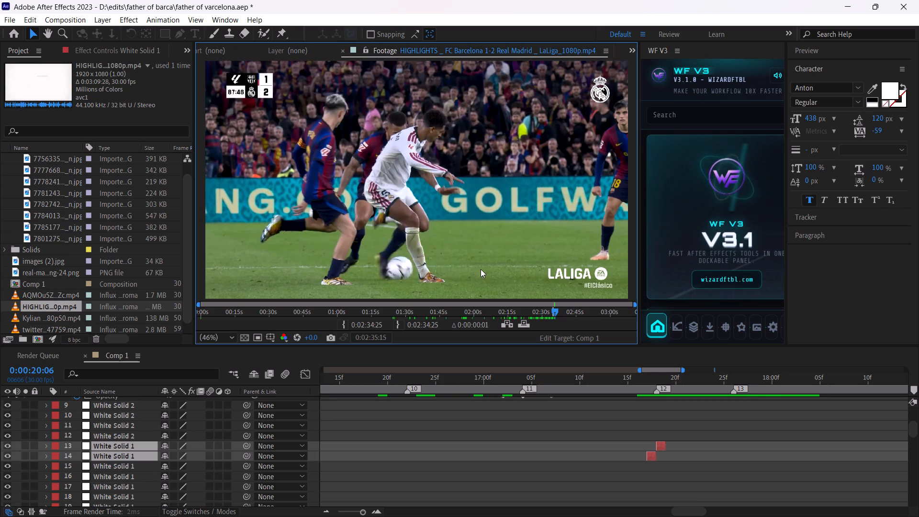
{"action": "key", "text": "ctrl+shift+Right"}
{"action": "key", "text": "ctrl+shift+Right"}
{"action": "key", "text": "ctrl+shift+Right"}
{"action": "key", "text": "ctrl+shift+Right"}
{"action": "key", "text": "ctrl+shift+Right"}
{"action": "key", "text": "ctrl+shift+Right"}
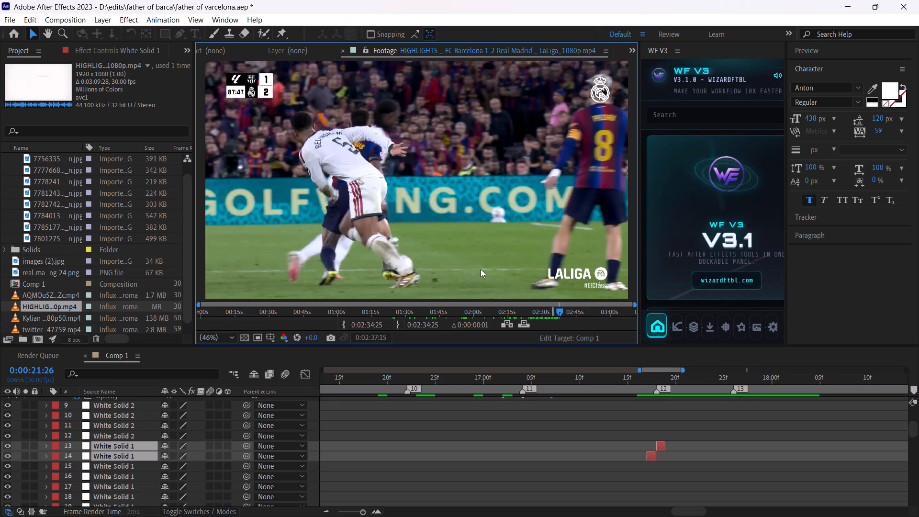
{"action": "key", "text": "ctrl+shift+Right"}
{"action": "key", "text": "ctrl+shift+Right"}
{"action": "key", "text": "ctrl+shift+Right"}
{"action": "key", "text": "ctrl+shift+Right"}
{"action": "key", "text": "ctrl+shift+Right"}
{"action": "key", "text": "ctrl+shift+Right"}
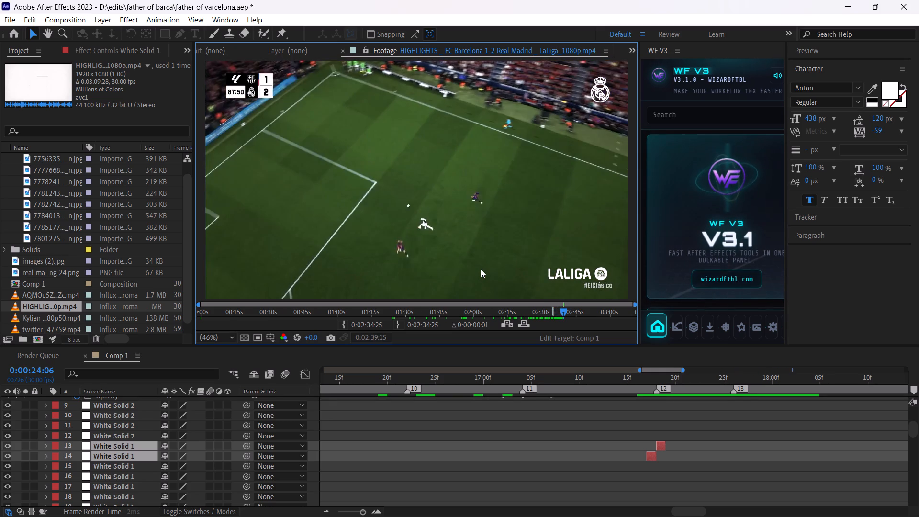
{"action": "key", "text": "ctrl+shift+Left"}
{"action": "key", "text": "ctrl+shift+Left"}
{"action": "left_click", "coordinate": [396, 323]}
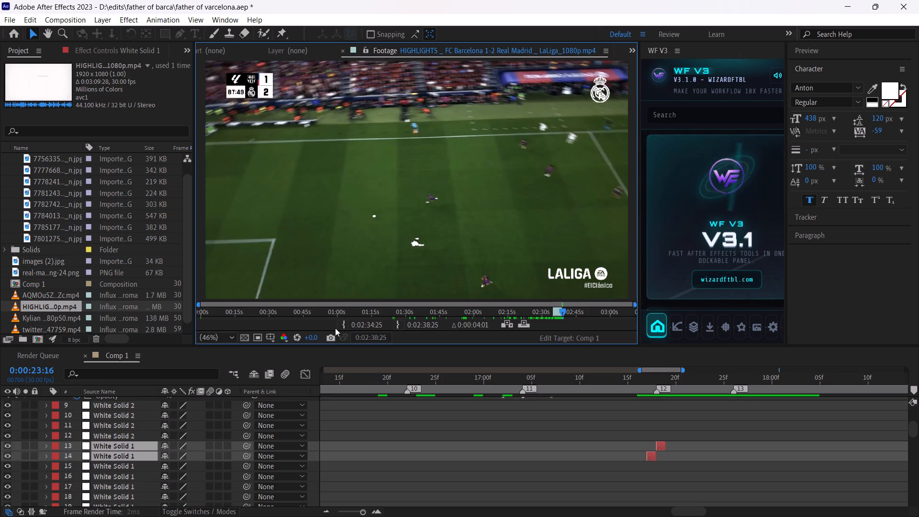
{"action": "left_click", "coordinate": [339, 322]}
{"action": "key", "text": "ctrl+shift+Right"}
{"action": "key", "text": "ctrl+shift+Right"}
{"action": "key", "text": "ctrl+shift+Right"}
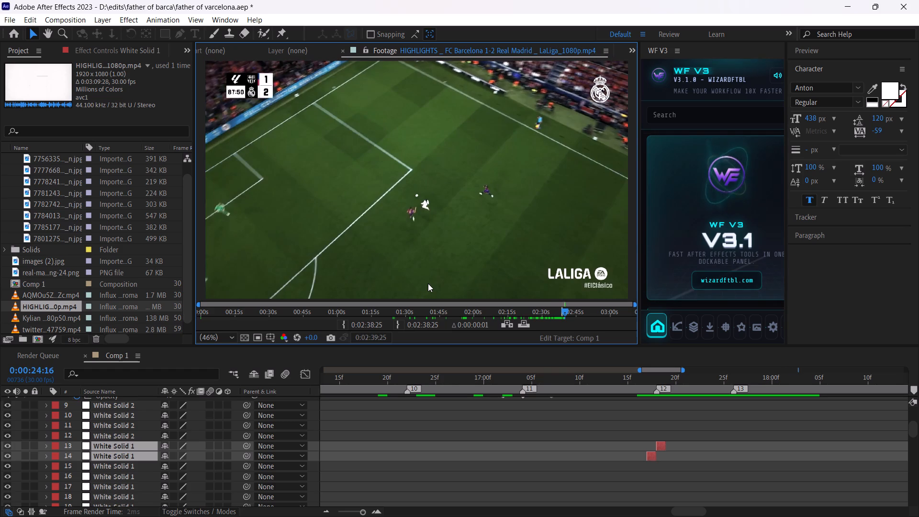
{"action": "left_click", "coordinate": [400, 328]}
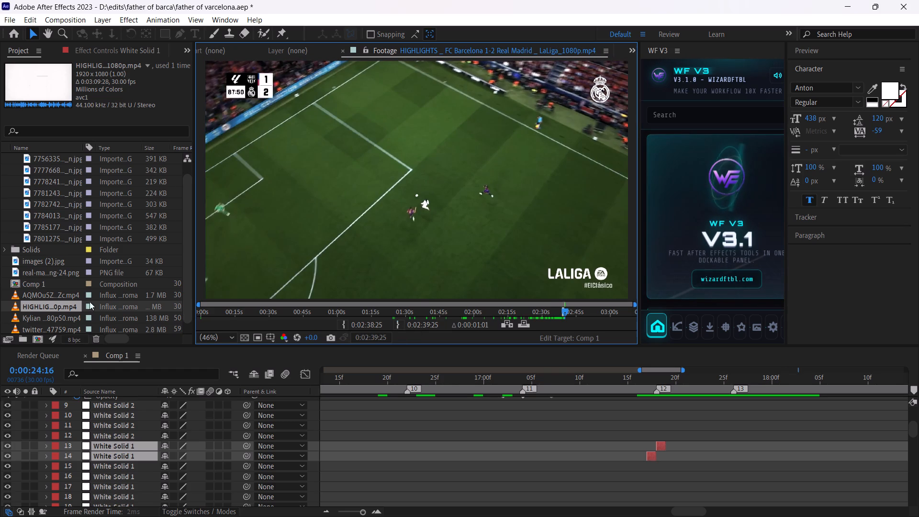
Add the trimmed HIGHLIGHTS footage to Comp 1 directly above the existing HIGHLIGHTS layer, starting at marker 12.
{"action": "left_click_drag", "start_coordinate": [42, 303], "coordinate": [822, 503]}
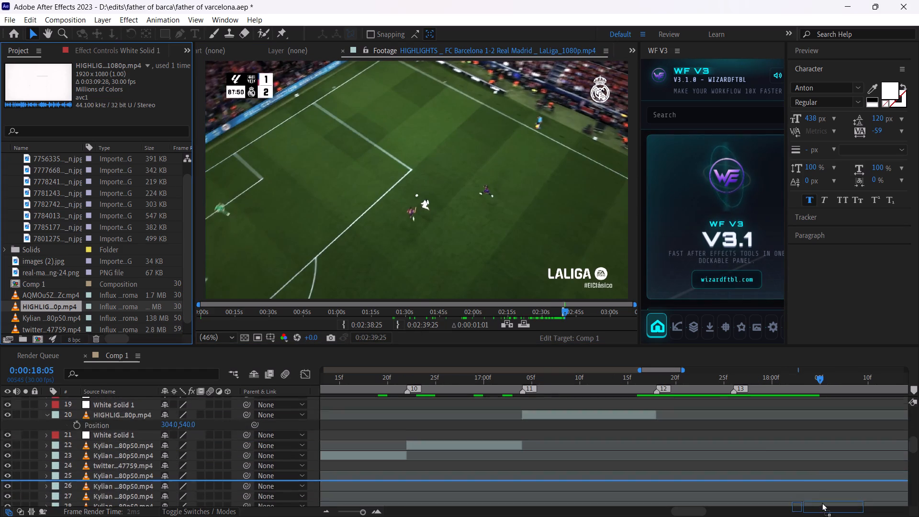
{"action": "left_click_drag", "start_coordinate": [822, 503], "coordinate": [665, 473]}
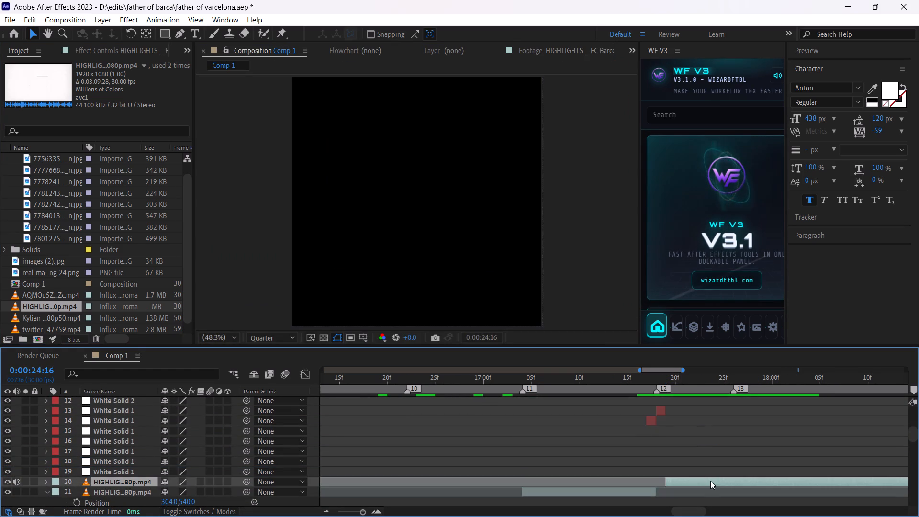
{"action": "left_click_drag", "start_coordinate": [708, 481], "coordinate": [697, 479]}
Split the new HIGHLIGHTS layer at marker 13 (0:00:17:26) and delete the part after it.
{"action": "left_click_drag", "start_coordinate": [658, 373], "coordinate": [653, 379]}
{"action": "left_click_drag", "start_coordinate": [654, 379], "coordinate": [736, 387]}
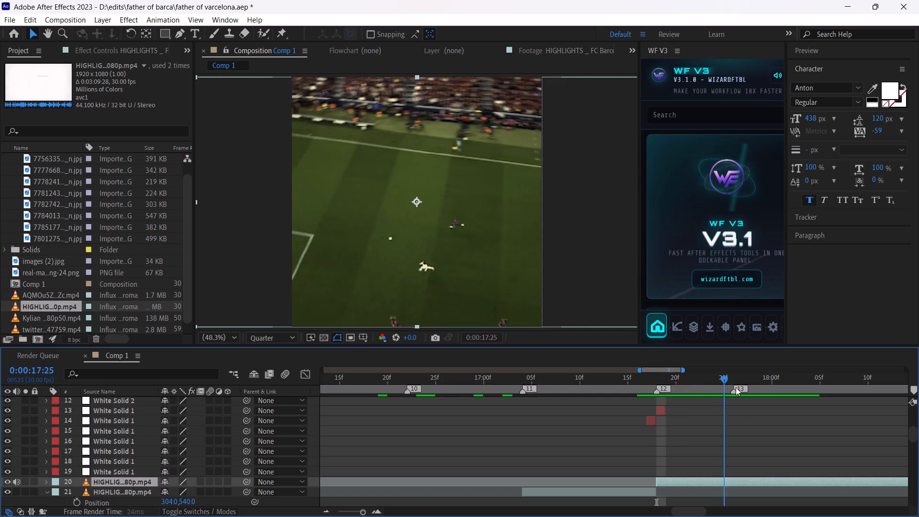
{"action": "left_click_drag", "start_coordinate": [736, 387], "coordinate": [733, 393]}
{"action": "key", "text": "ctrl+shift+s"}
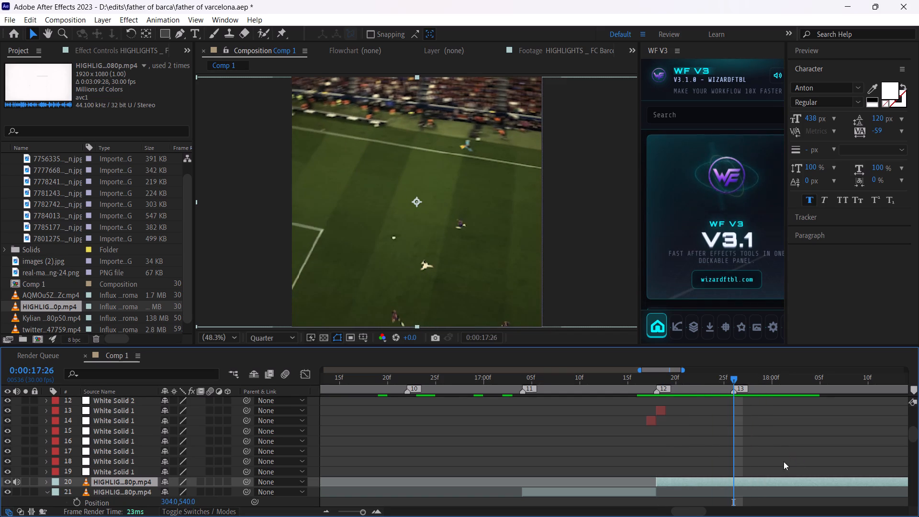
{"action": "left_click", "coordinate": [418, 295]}
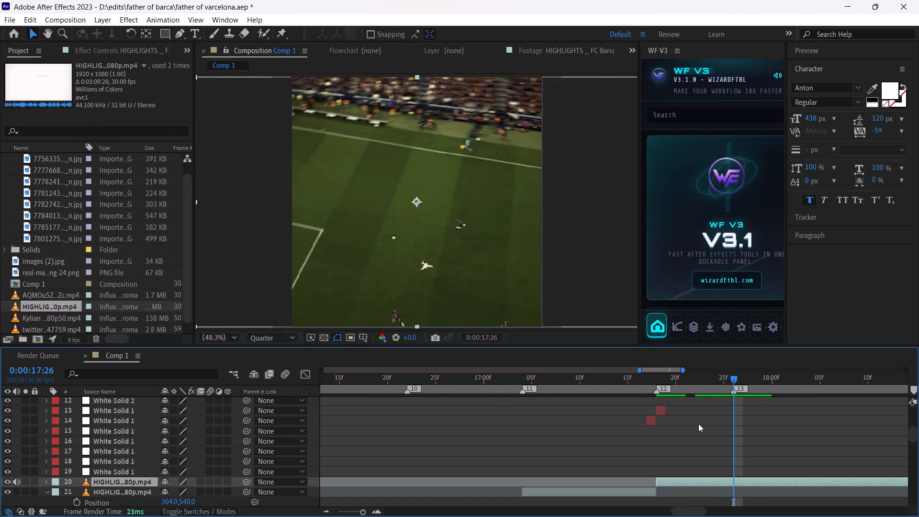
{"action": "key", "text": "ctrl+s"}
{"action": "left_click", "coordinate": [743, 480]}
{"action": "key", "text": "ctrl+shift+d"}
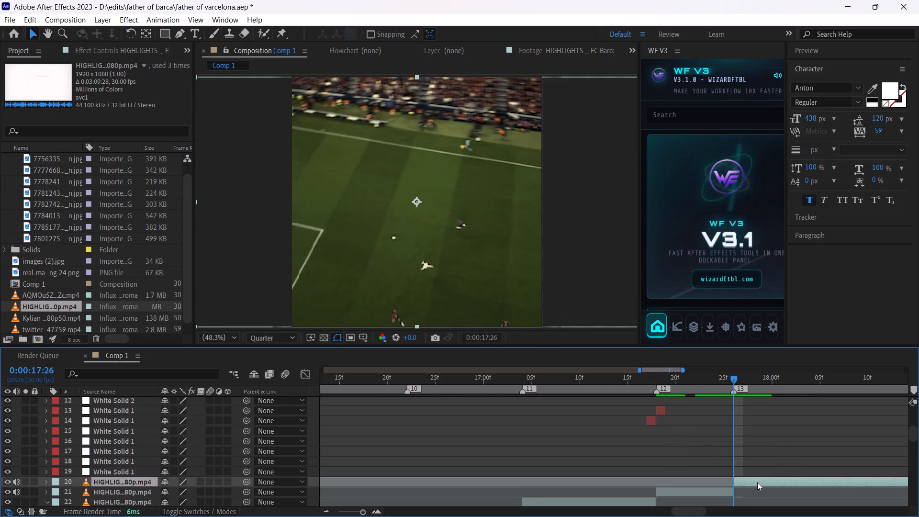
{"action": "key", "text": "Delete"}
Preview the edit from just before marker 12, starting around 0:00:17:15.
{"action": "left_click_drag", "start_coordinate": [699, 378], "coordinate": [632, 391]}
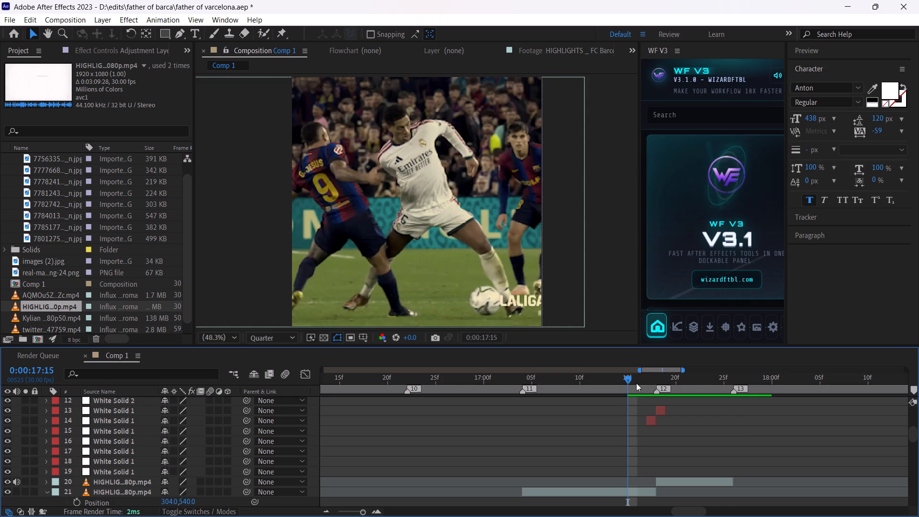
{"action": "key", "text": "space"}
{"action": "key", "text": "space"}
Mute and hide the new HIGHLIGHTS clip between markers 12 and 13, and check the reference picture beyond marker 13.
{"action": "left_click", "coordinate": [918, 432]}
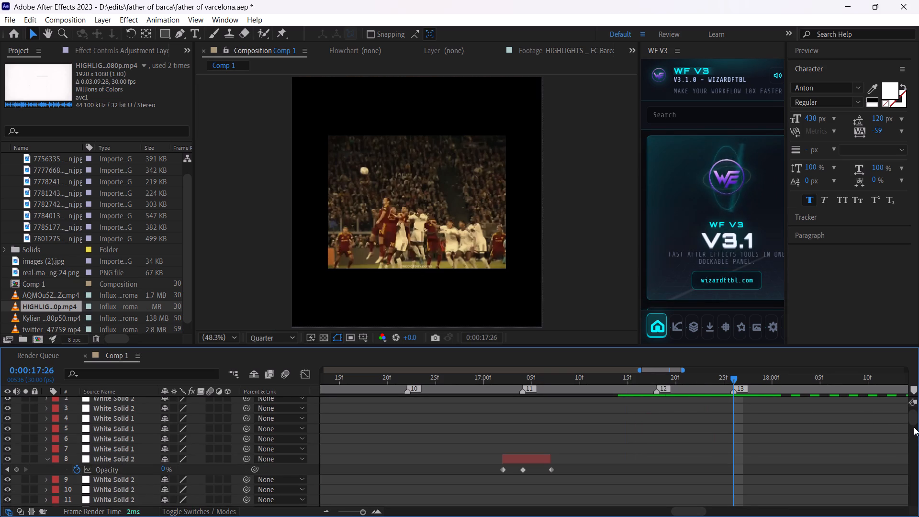
{"action": "left_click_drag", "start_coordinate": [914, 428], "coordinate": [911, 434]}
{"action": "left_click", "coordinate": [912, 429]}
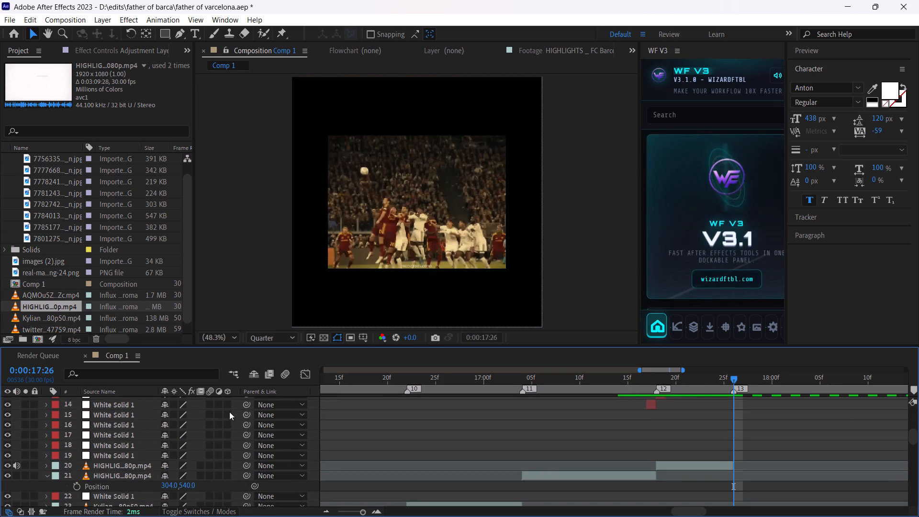
{"action": "left_click", "coordinate": [15, 463]}
{"action": "left_click", "coordinate": [8, 464]}
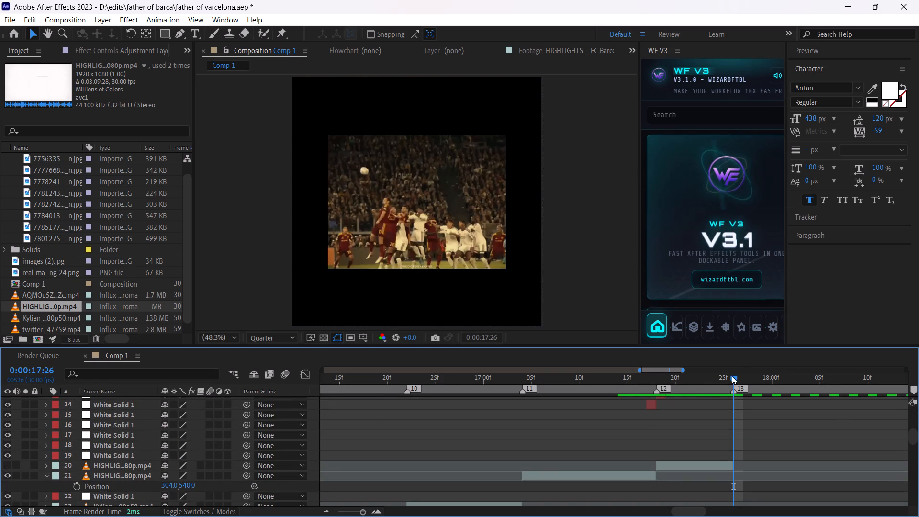
{"action": "left_click_drag", "start_coordinate": [732, 376], "coordinate": [818, 385]}
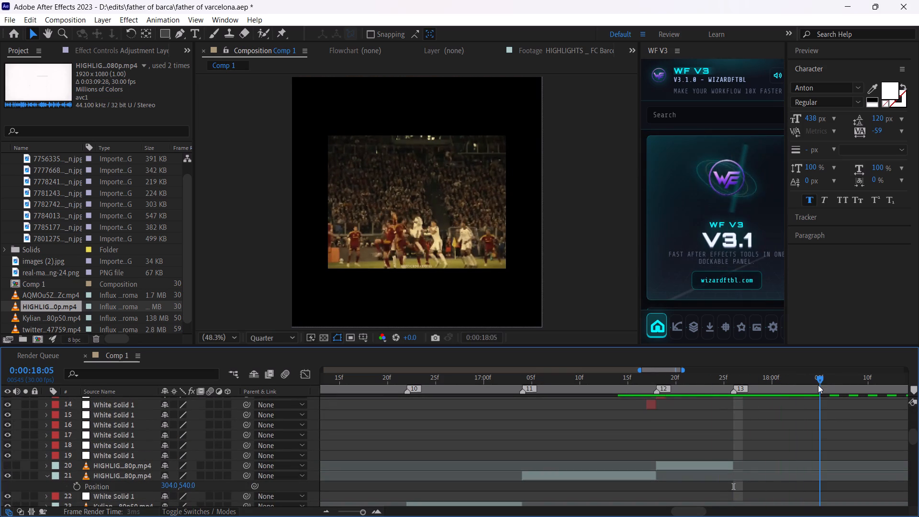
{"action": "left_click_drag", "start_coordinate": [818, 385], "coordinate": [886, 406]}
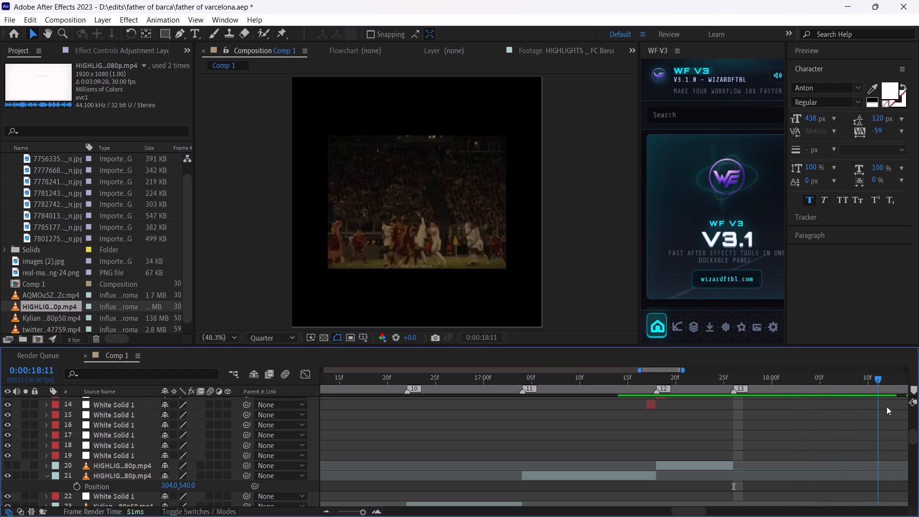
{"action": "left_click_drag", "start_coordinate": [886, 406], "coordinate": [578, 413]}
Trim the HIGHLIGHTS footage to an in point of 0:02:52:19 and an out point of 0:02:53:29.
{"action": "left_click", "coordinate": [523, 48]}
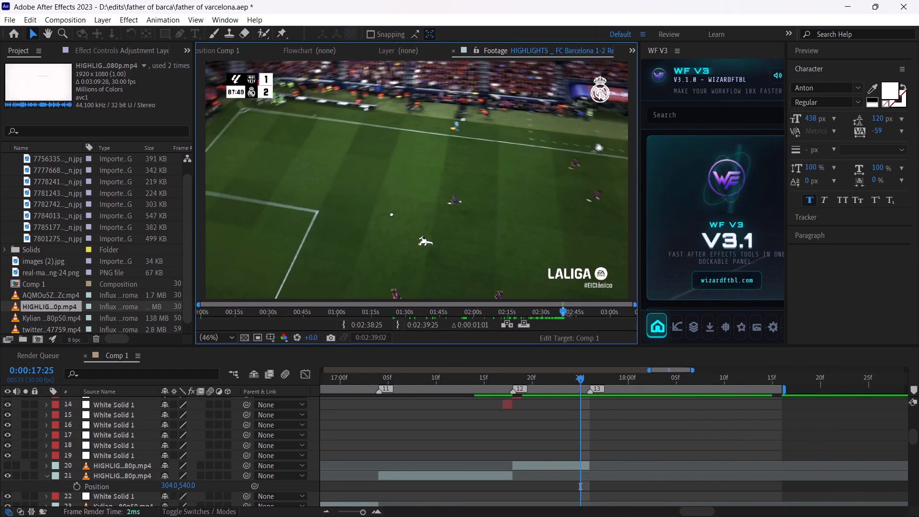
{"action": "left_click_drag", "start_coordinate": [563, 311], "coordinate": [593, 313]}
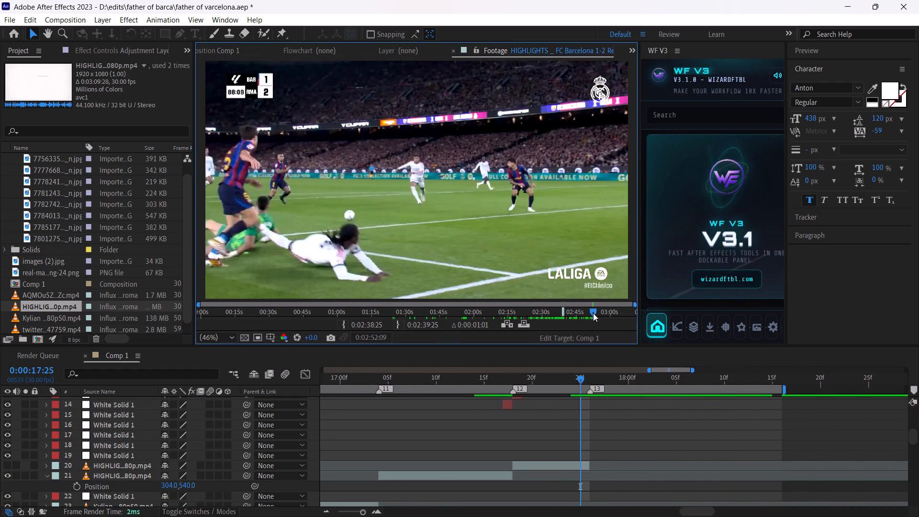
{"action": "left_click_drag", "start_coordinate": [593, 313], "coordinate": [593, 315]}
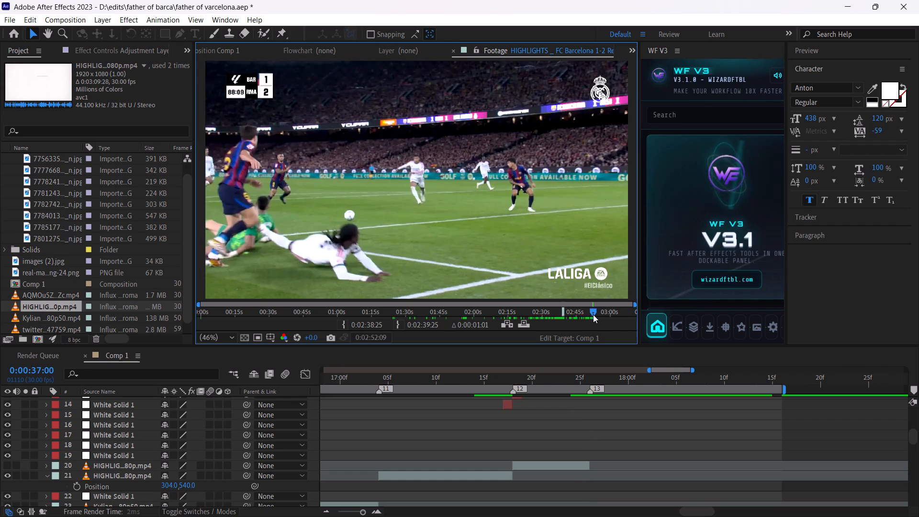
{"action": "key", "text": "ctrl+shift+Right"}
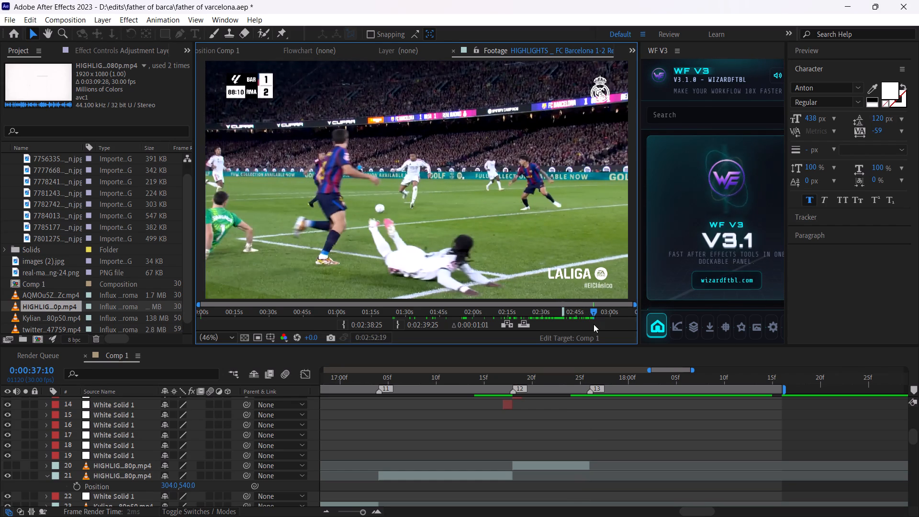
{"action": "left_click", "coordinate": [398, 323]}
{"action": "left_click", "coordinate": [336, 323]}
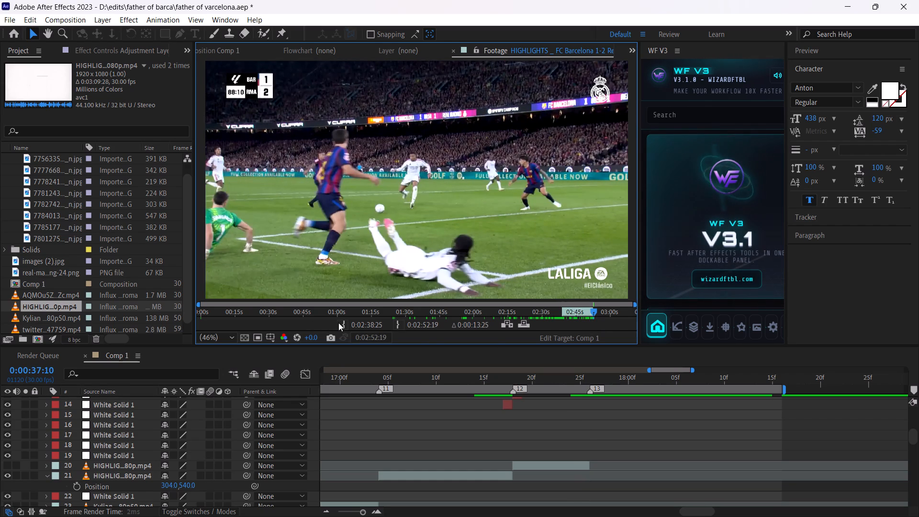
{"action": "left_click", "coordinate": [342, 324]}
{"action": "key", "text": "ctrl+shift+Right"}
{"action": "key", "text": "ctrl+shift+Right"}
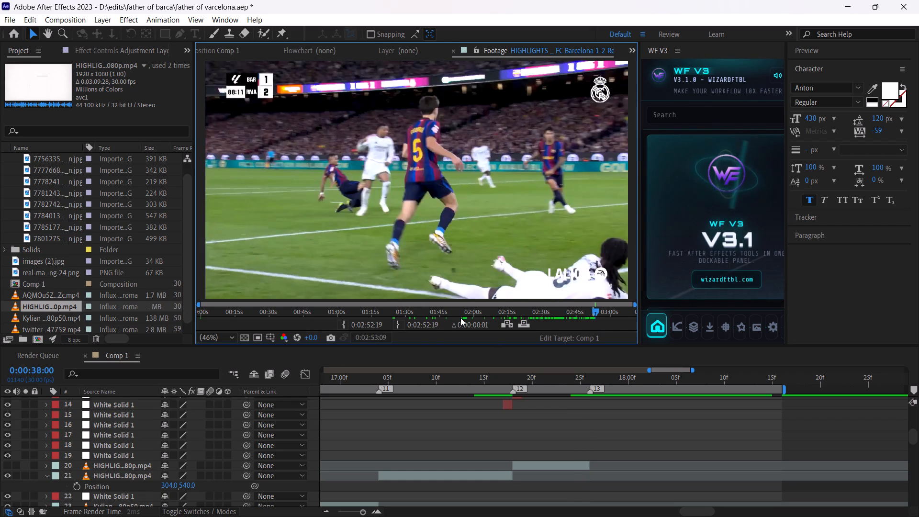
{"action": "key", "text": "ctrl+shift+Right"}
{"action": "key", "text": "ctrl+shift+Right"}
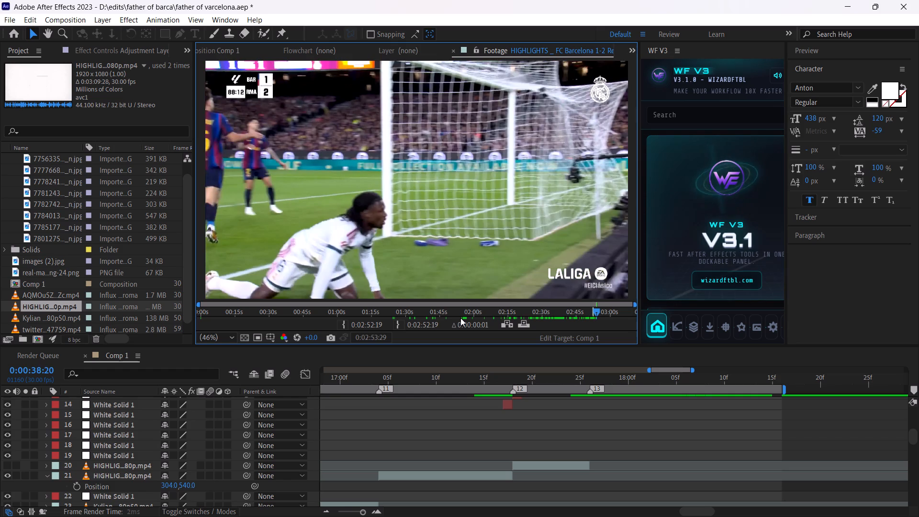
{"action": "left_click", "coordinate": [402, 325]}
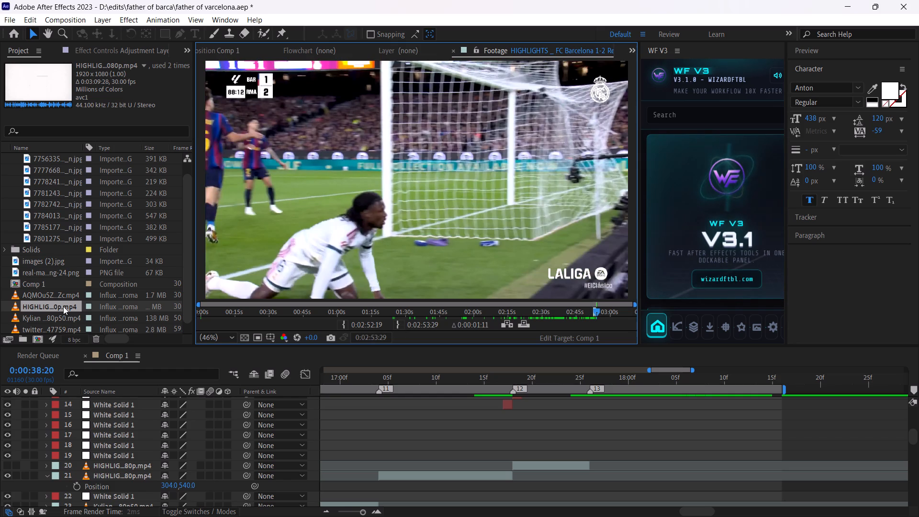
Add the trimmed HIGHLIGHTS footage to Comp 1 directly above the existing HIGHLIGHTS layers, starting at marker 13.
{"action": "left_click_drag", "start_coordinate": [63, 306], "coordinate": [602, 461]}
{"action": "left_click_drag", "start_coordinate": [626, 465], "coordinate": [617, 465]}
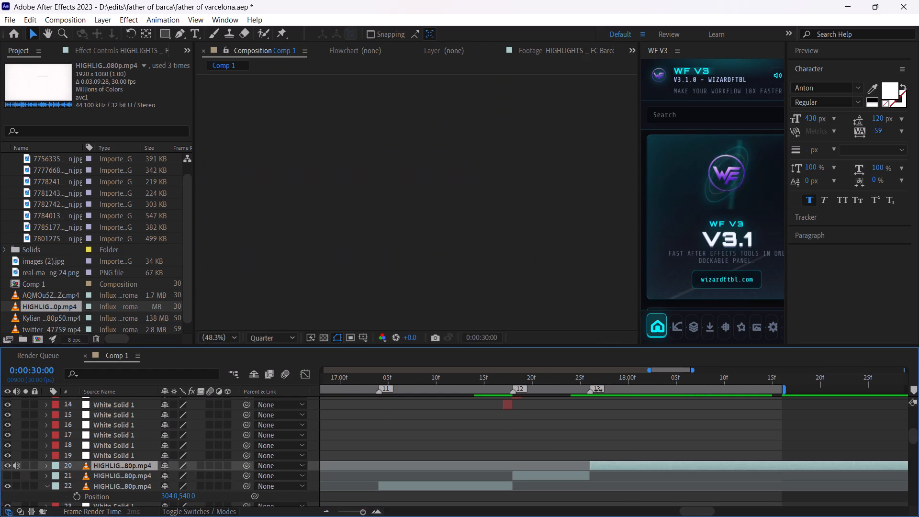
Split the new HIGHLIGHTS layer at 0:00:18:16 and delete the part after it.
{"action": "left_click_drag", "start_coordinate": [587, 379], "coordinate": [781, 402]}
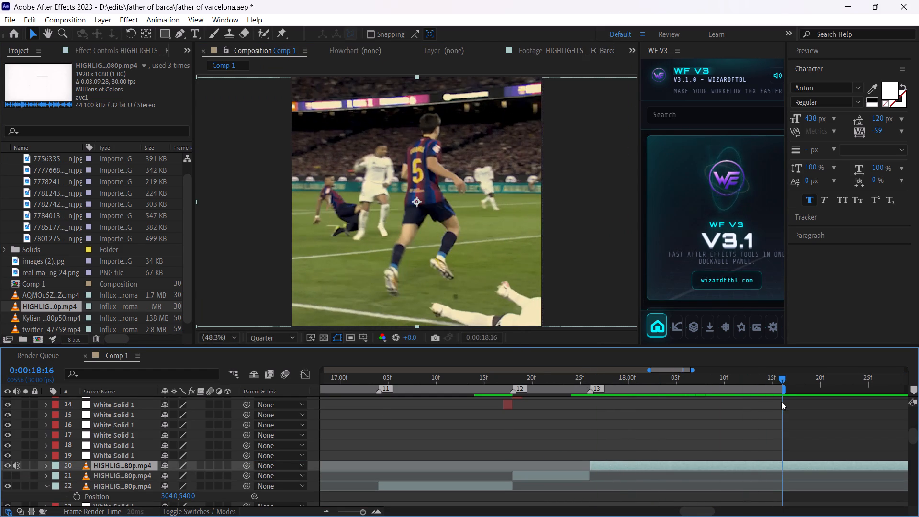
{"action": "left_click_drag", "start_coordinate": [781, 402], "coordinate": [786, 403]}
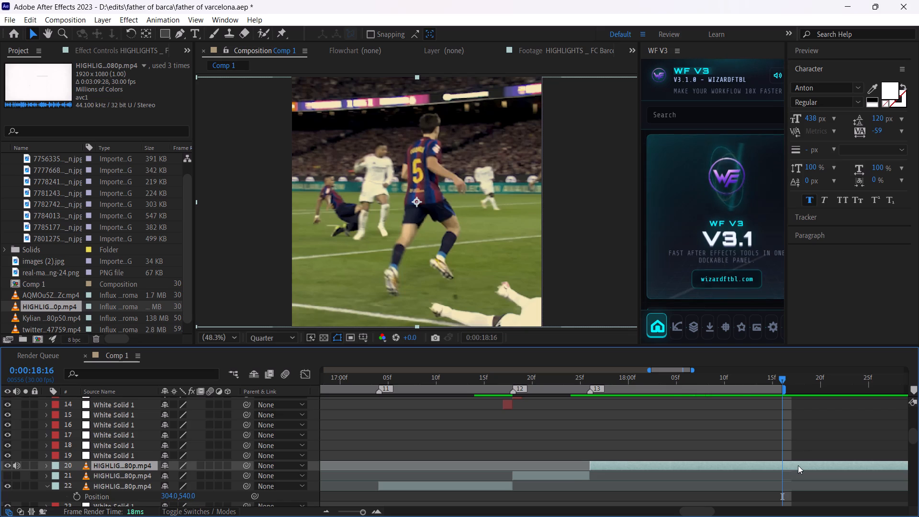
{"action": "key", "text": "ctrl+shift+d"}
{"action": "key", "text": "Delete"}
Duplicate the White Solid 2 flash layer at marker 11 and move the copy so it is centred around 0:00:18:03.
{"action": "left_click_drag", "start_coordinate": [680, 376], "coordinate": [665, 377]}
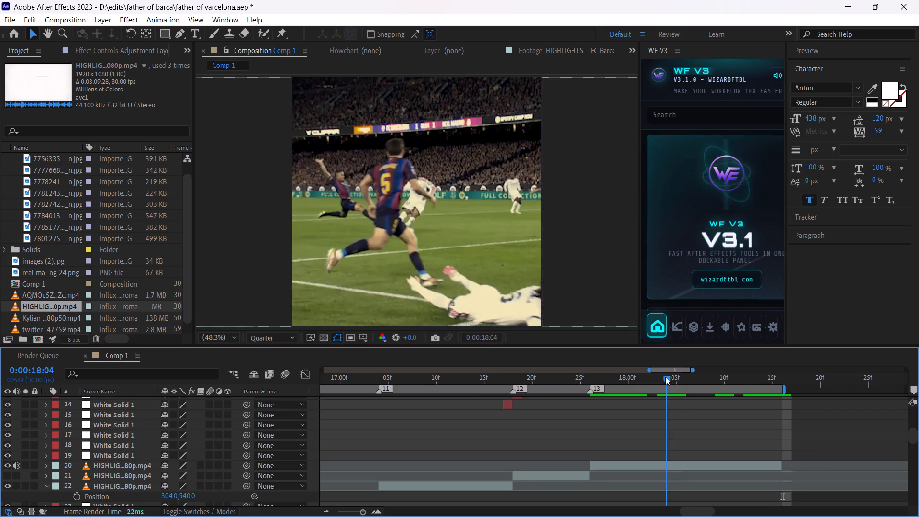
{"action": "left_click_drag", "start_coordinate": [665, 377], "coordinate": [661, 382]}
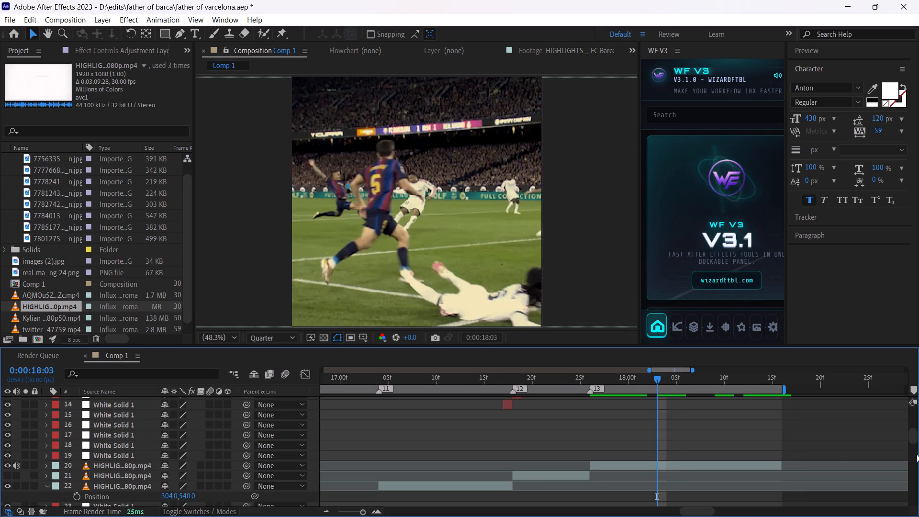
{"action": "left_click_drag", "start_coordinate": [913, 439], "coordinate": [910, 413]}
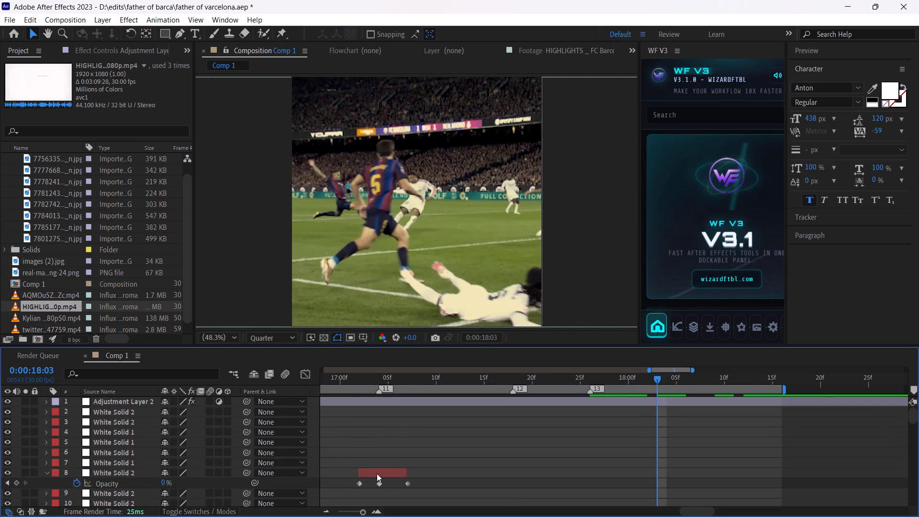
{"action": "left_click", "coordinate": [380, 473]}
{"action": "key", "text": "ctrl+d"}
{"action": "left_click_drag", "start_coordinate": [377, 470], "coordinate": [645, 462]}
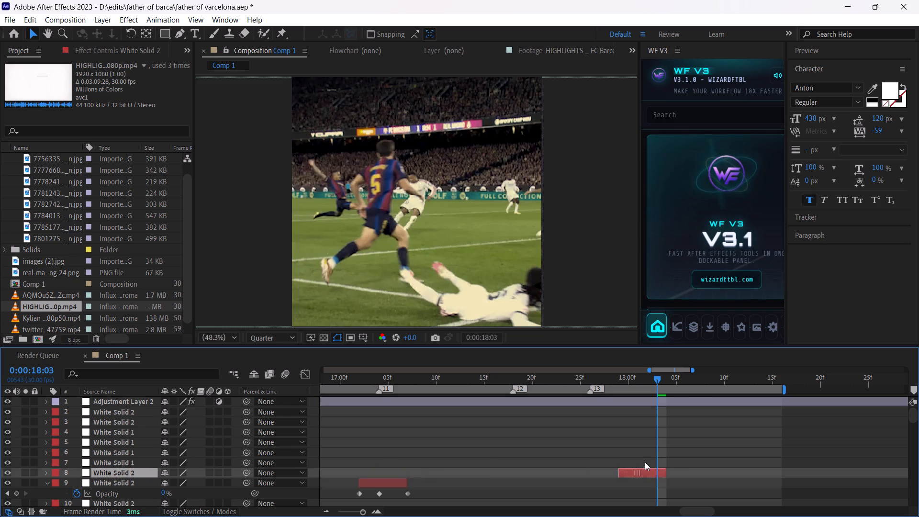
{"action": "left_click_drag", "start_coordinate": [645, 462], "coordinate": [652, 463]}
Preview the end of the edit from just before marker 13, starting around 0:00:17:22.
{"action": "left_click_drag", "start_coordinate": [657, 376], "coordinate": [550, 398]}
{"action": "key", "text": "space"}
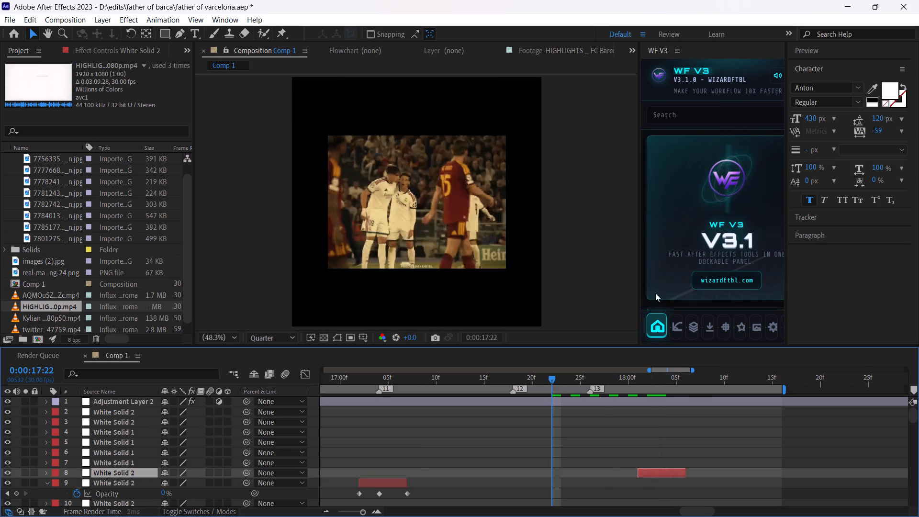
{"action": "key", "text": "space"}
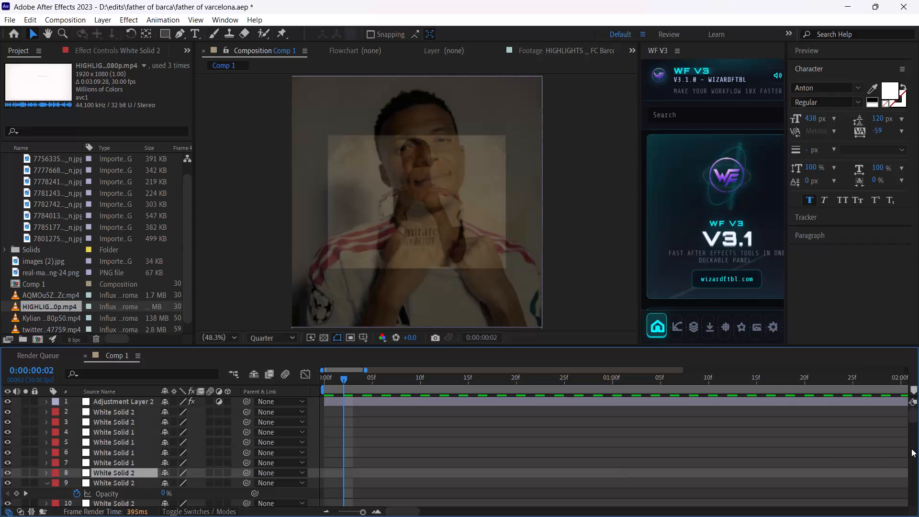
Mute the newest HIGHLIGHTS clip, show the HIGHLIGHTS clip between markers 12 and 13, and hide the bottom reference video AQMOu5Z.
{"action": "left_click_drag", "start_coordinate": [909, 416], "coordinate": [902, 516]}
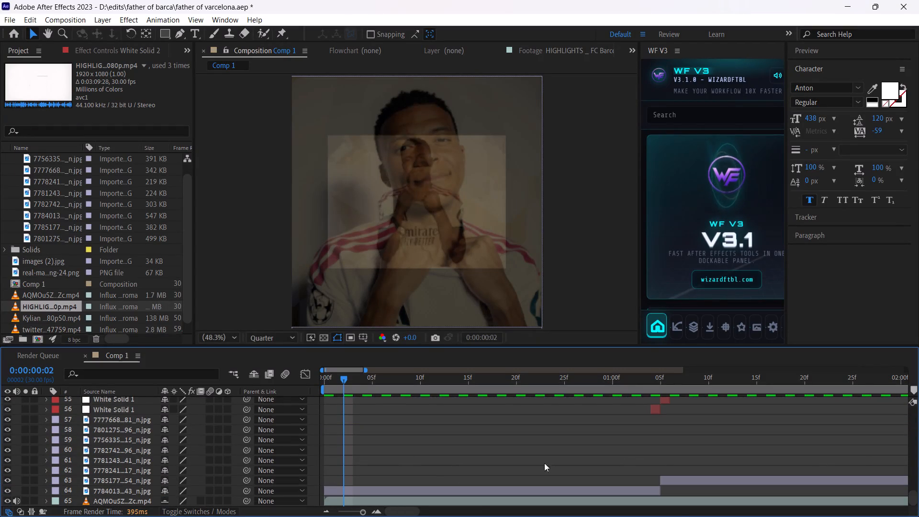
{"action": "left_click_drag", "start_coordinate": [914, 498], "coordinate": [916, 423]}
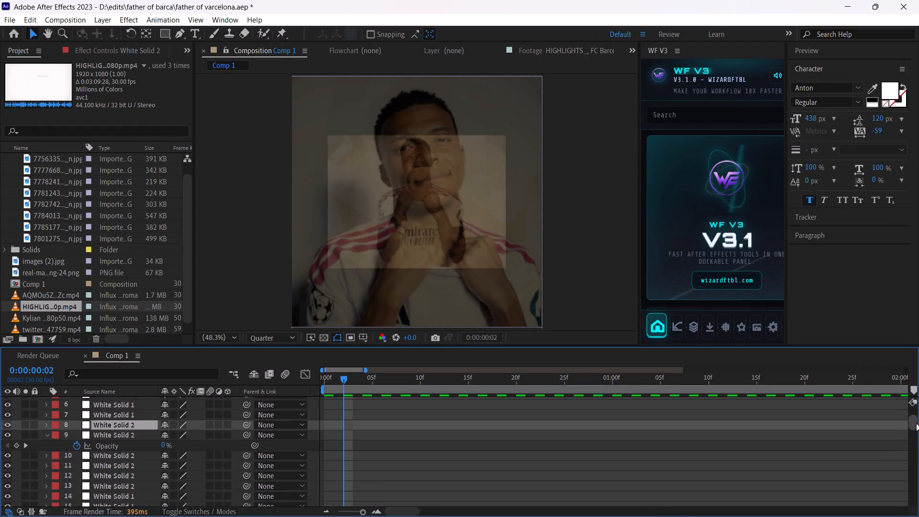
{"action": "left_click_drag", "start_coordinate": [916, 423], "coordinate": [916, 441]}
{"action": "left_click", "coordinate": [19, 436]}
{"action": "left_click", "coordinate": [6, 444]}
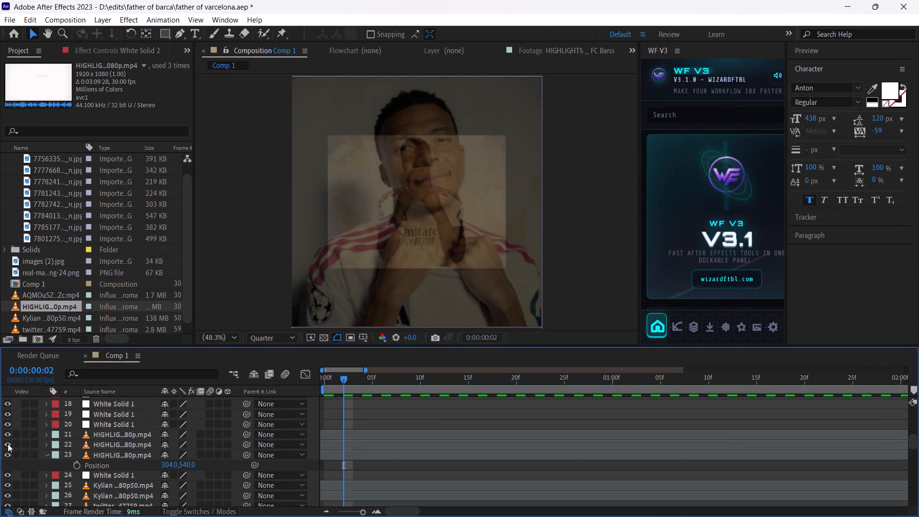
{"action": "left_click_drag", "start_coordinate": [916, 441], "coordinate": [903, 516]}
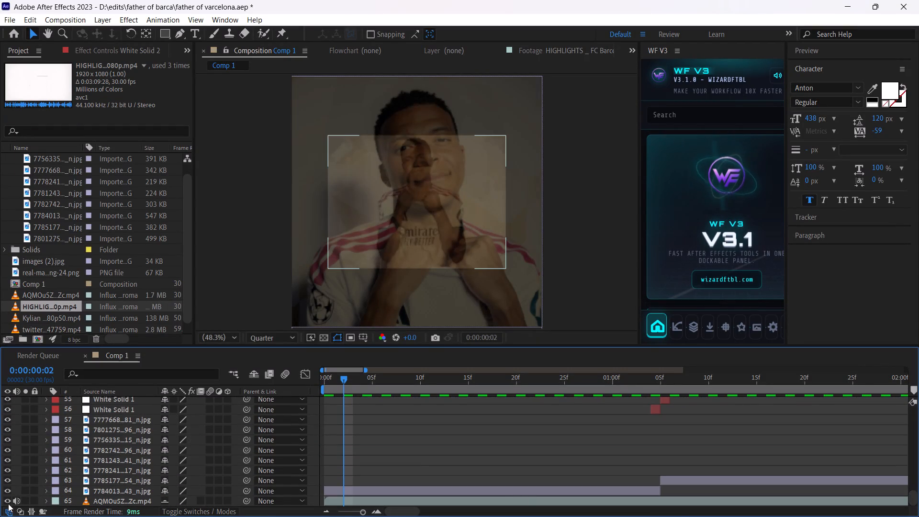
{"action": "left_click", "coordinate": [8, 504]}
Preview the whole edit from the start of Comp 1.
{"action": "key", "text": "space"}
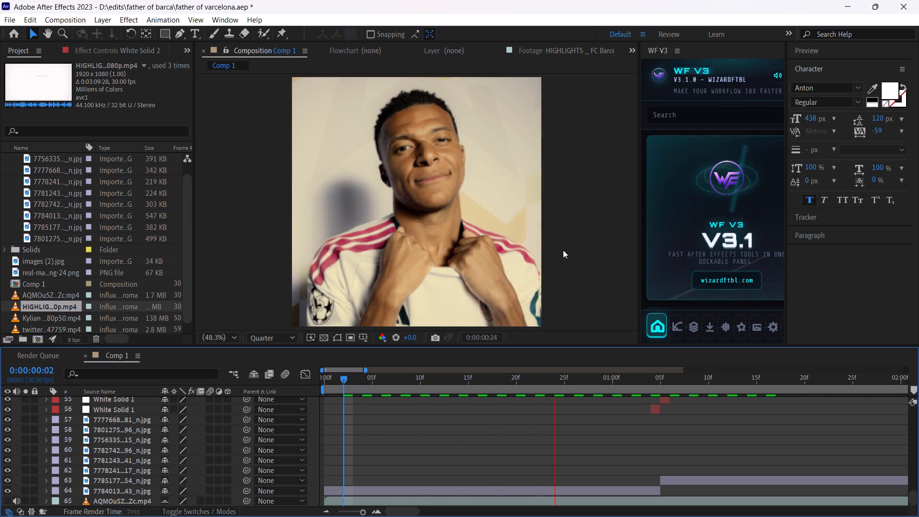
{"action": "left_click_drag", "start_coordinate": [365, 377], "coordinate": [267, 389]}
{"action": "key", "text": "space"}
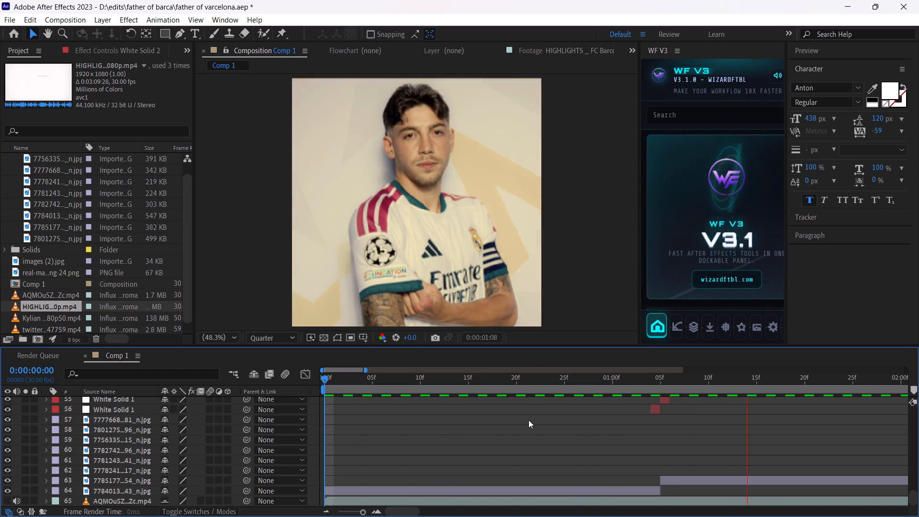
{"action": "left_click", "coordinate": [528, 420]}
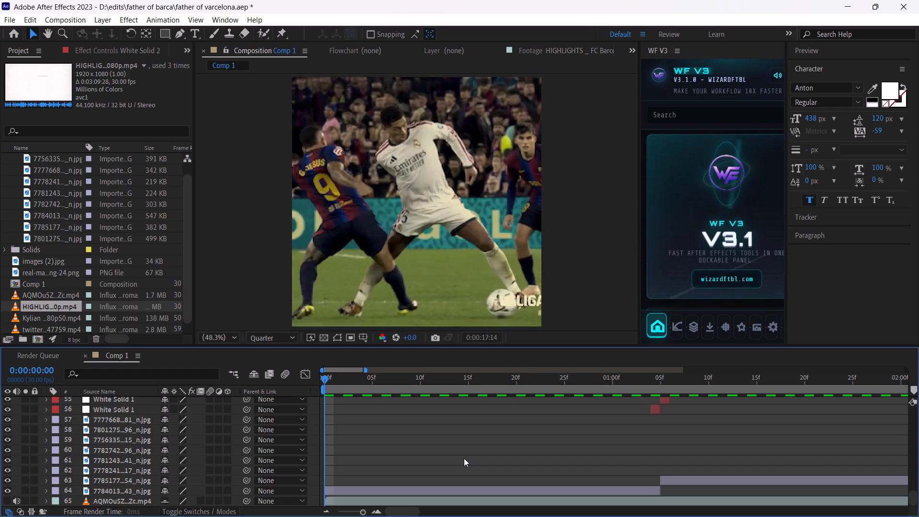
{"action": "key", "text": "space"}
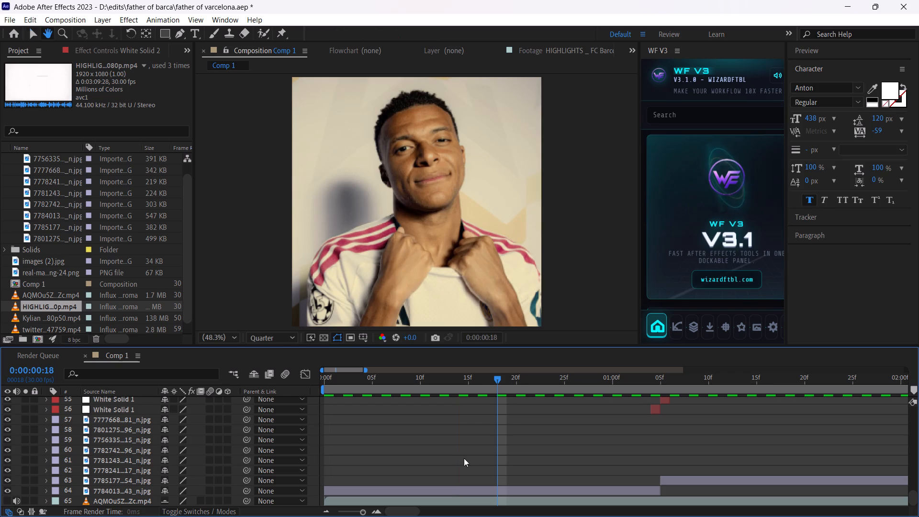
Save the project.
{"action": "key", "text": "ctrl+s"}
Add Comp 1 to the render queue and set its H.264 output file to "father of varcadogs" in the father of barca folder.
{"action": "left_click", "coordinate": [388, 441]}
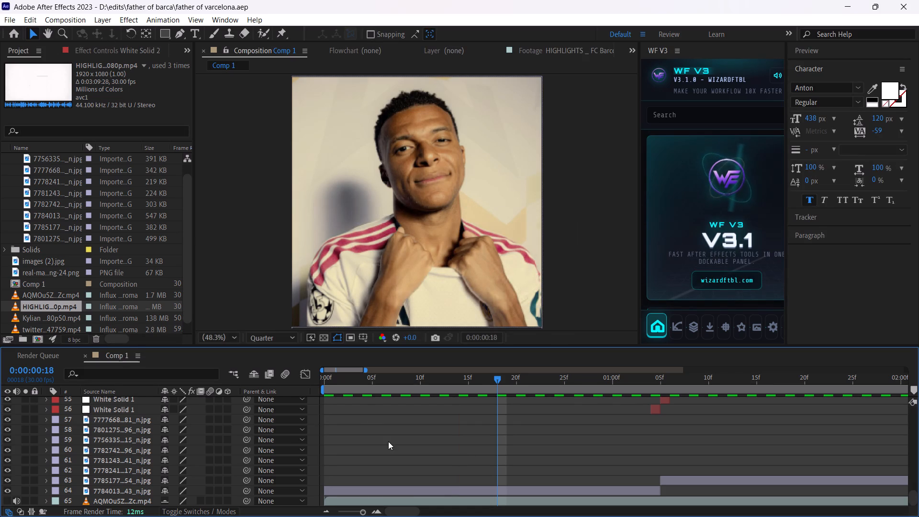
{"action": "key", "text": "ctrl+m"}
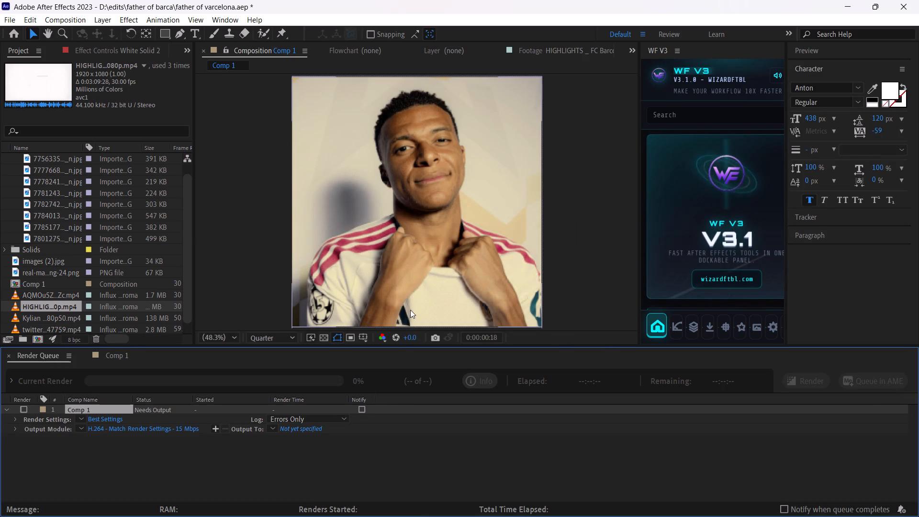
{"action": "left_click", "coordinate": [301, 428]}
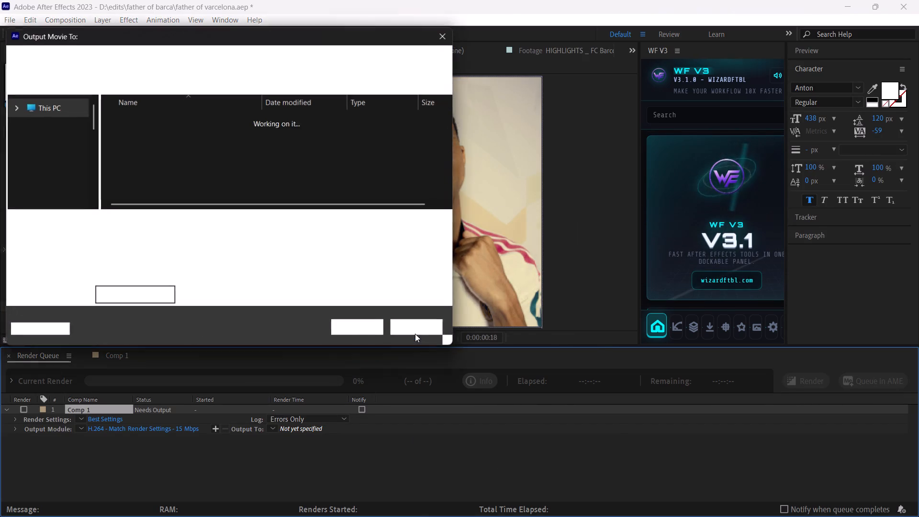
{"action": "type", "text": "ft"}
{"action": "key", "text": "BackSpace"}
{"action": "key", "text": "a"}
{"action": "type", "text": "ther of varca"}
{"action": "type", "text": "dogs"}
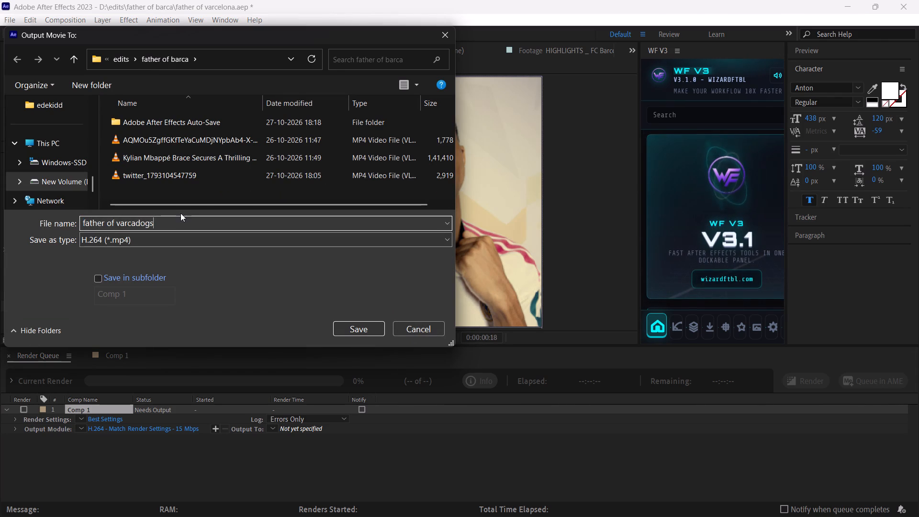
{"action": "left_click", "coordinate": [365, 331]}
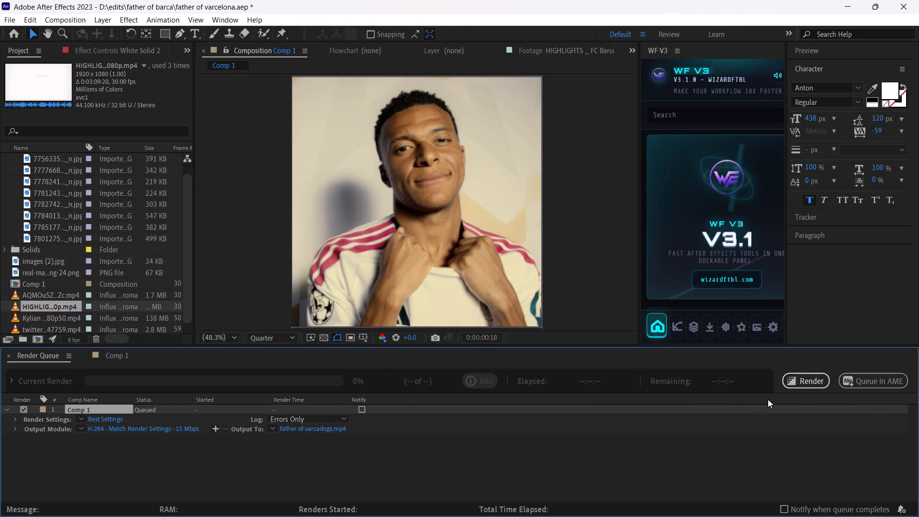
Start rendering the queued Comp 1.
{"action": "left_click", "coordinate": [813, 386]}
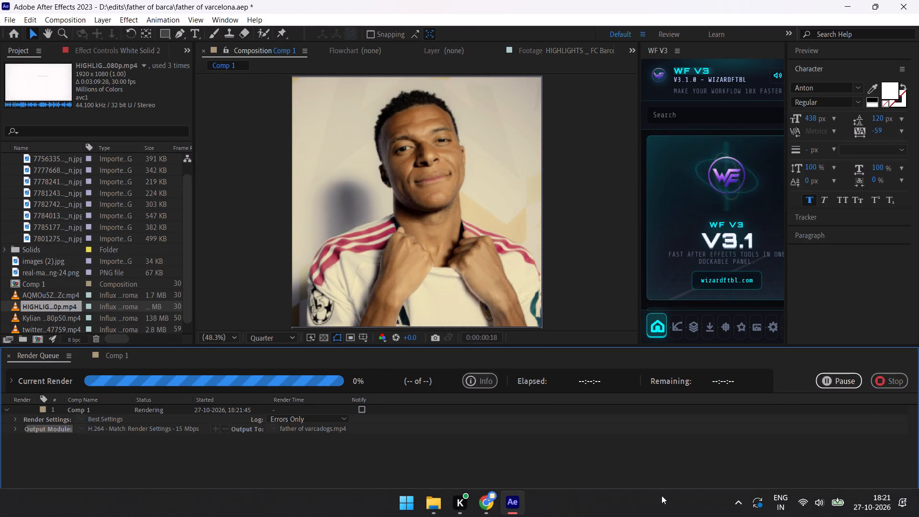
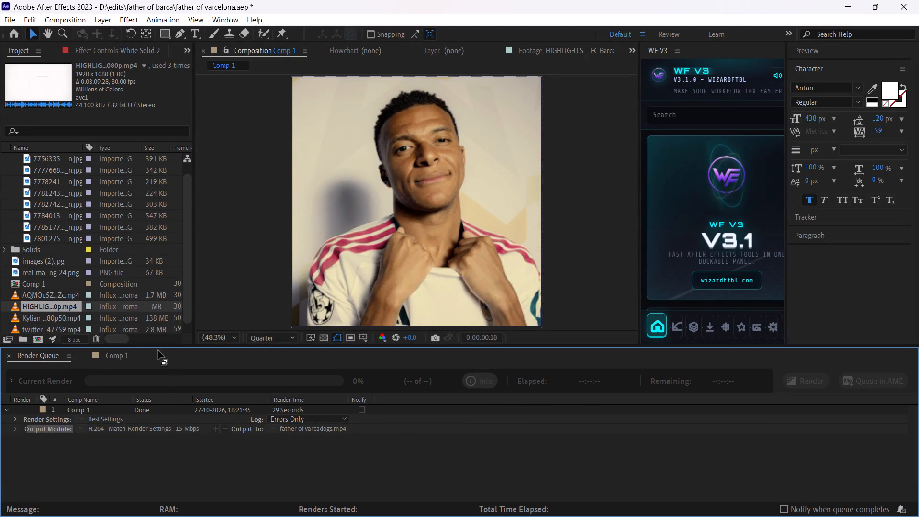
Return to the Comp 1 timeline and save the project.
{"action": "left_click", "coordinate": [116, 368]}
{"action": "left_click", "coordinate": [117, 358]}
{"action": "left_click", "coordinate": [524, 466]}
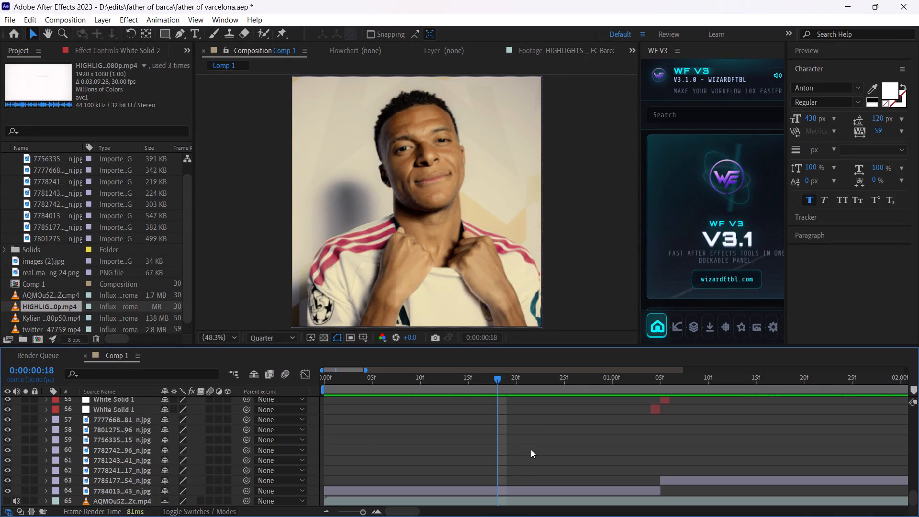
{"action": "key", "text": "ctrl+s"}
Switch to File Explorer and play the rendered father of varcadogs video from the father of barca folder.
{"action": "left_click", "coordinate": [428, 500]}
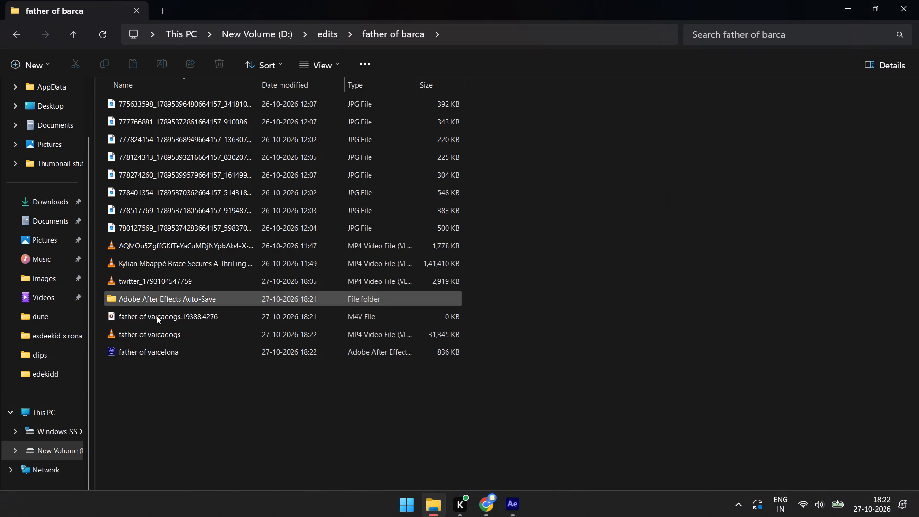
{"action": "double_click", "coordinate": [176, 328]}
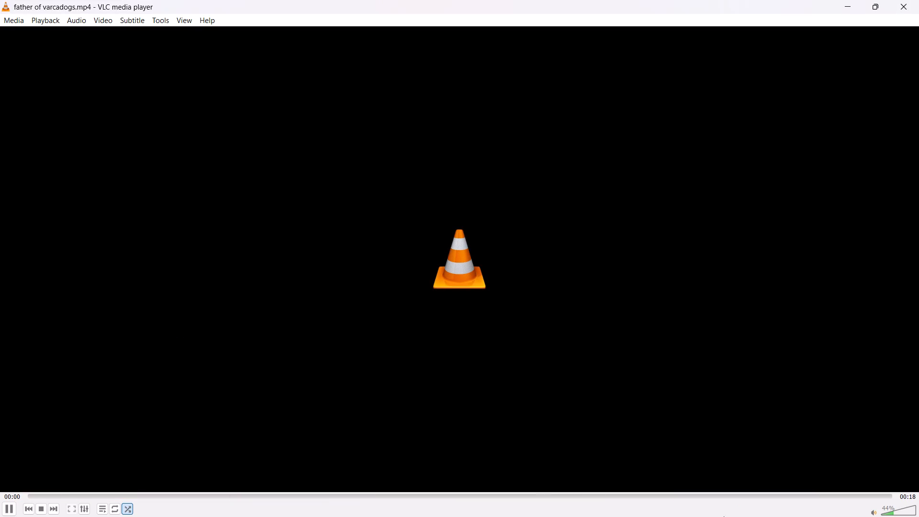
End the Adobe After Effects task to shut the program down.
{"action": "right_click", "coordinate": [499, 504]}
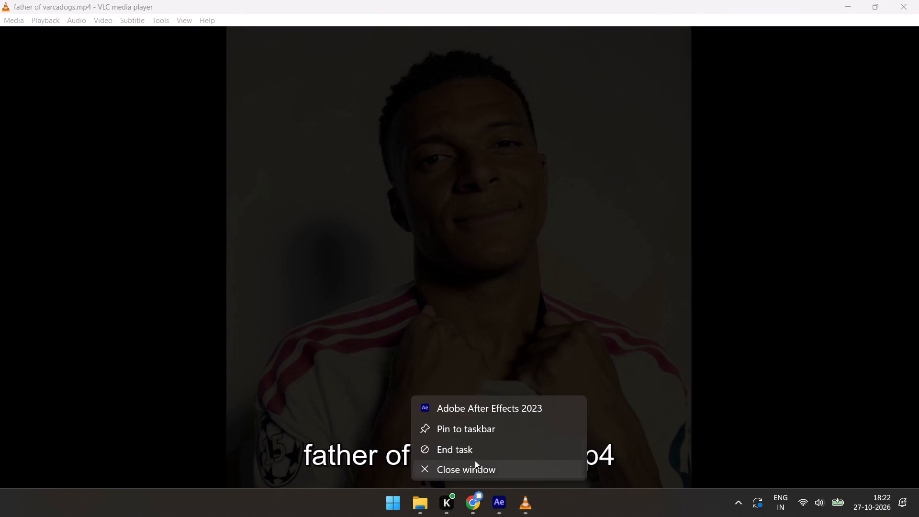
{"action": "left_click", "coordinate": [471, 450]}
{"action": "left_click", "coordinate": [487, 308]}
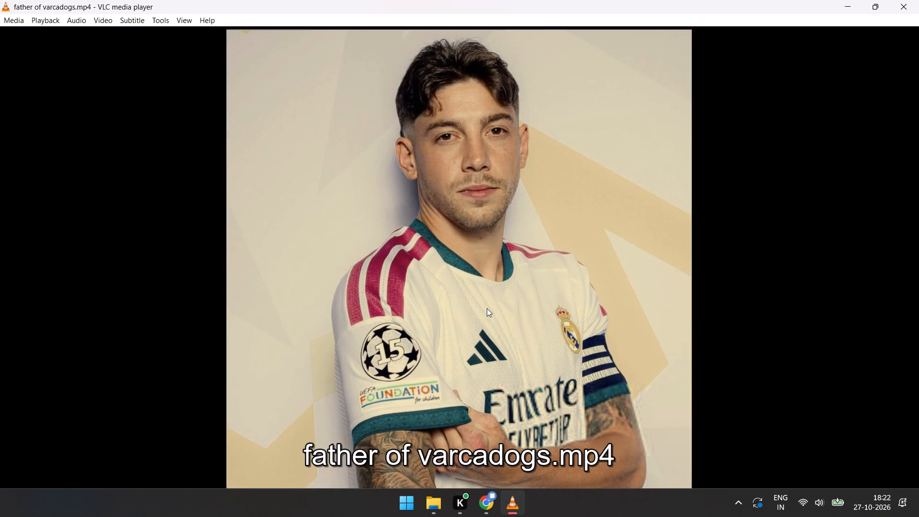
Reopen father of varcadogs in VLC, raise the volume to 99%, watch the edit through and close the player.
{"action": "left_click", "coordinate": [918, 0]}
{"action": "double_click", "coordinate": [130, 329]}
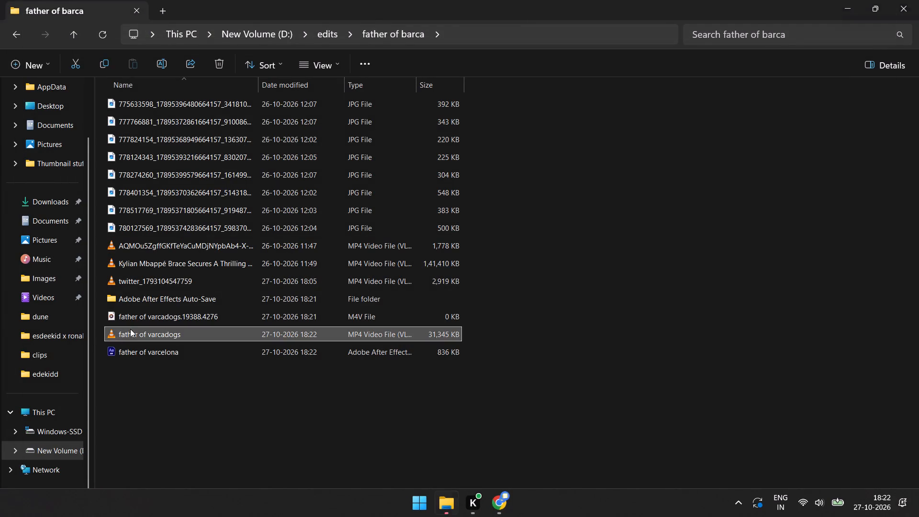
{"action": "left_click_drag", "start_coordinate": [904, 514], "coordinate": [904, 512]}
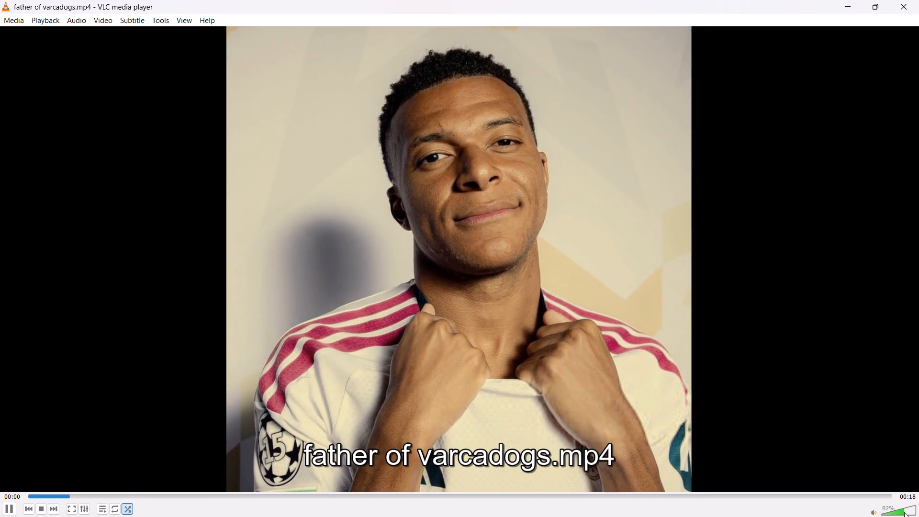
{"action": "left_click_drag", "start_coordinate": [904, 512], "coordinate": [909, 510]}
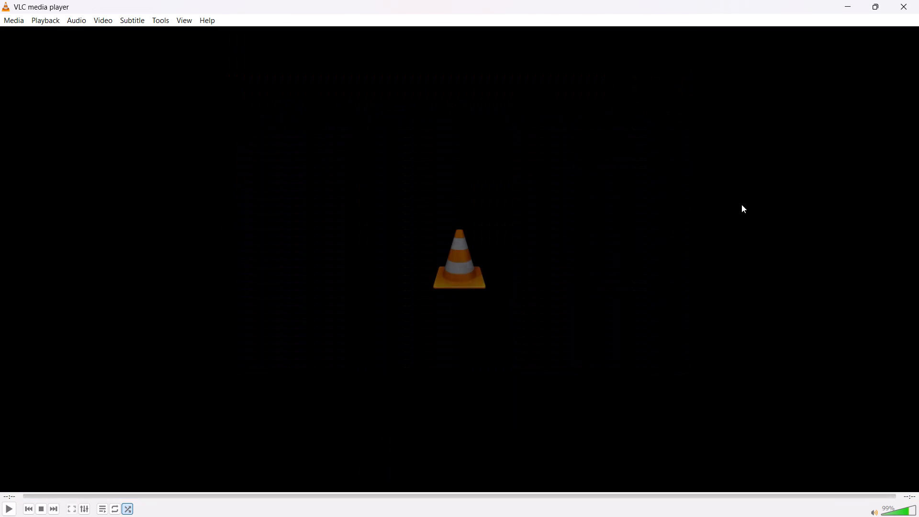
{"action": "left_click", "coordinate": [918, 0]}
{"action": "left_click", "coordinate": [533, 362]}
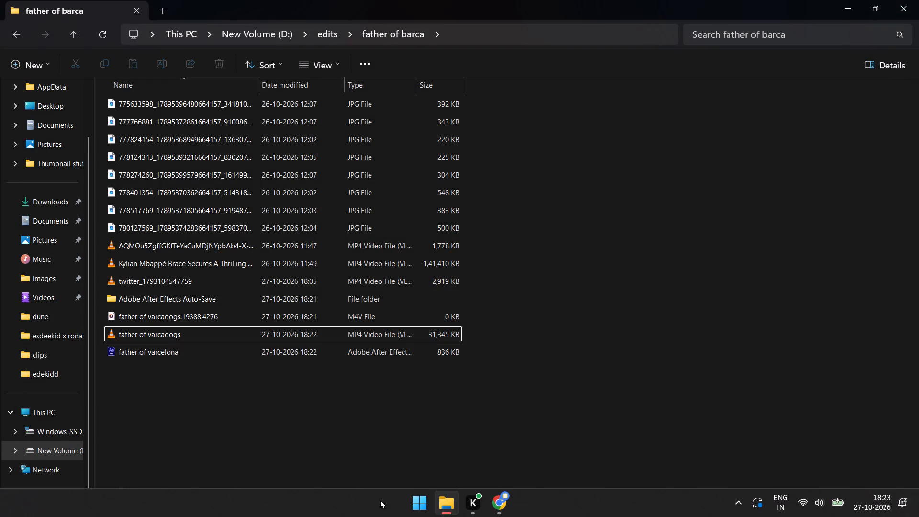